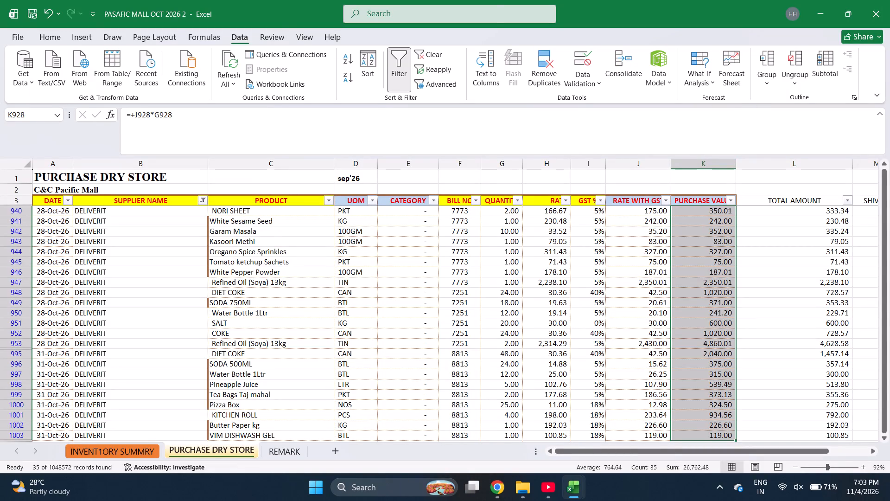
Switch to the RICOS OCT 2026 workbook and select all filtered Global Basket Trading Company purchase values to read their sum.
{"action": "key", "text": "alt+Tab"}
{"action": "key", "text": "alt+Tab"}
{"action": "key", "text": "alt+Tab"}
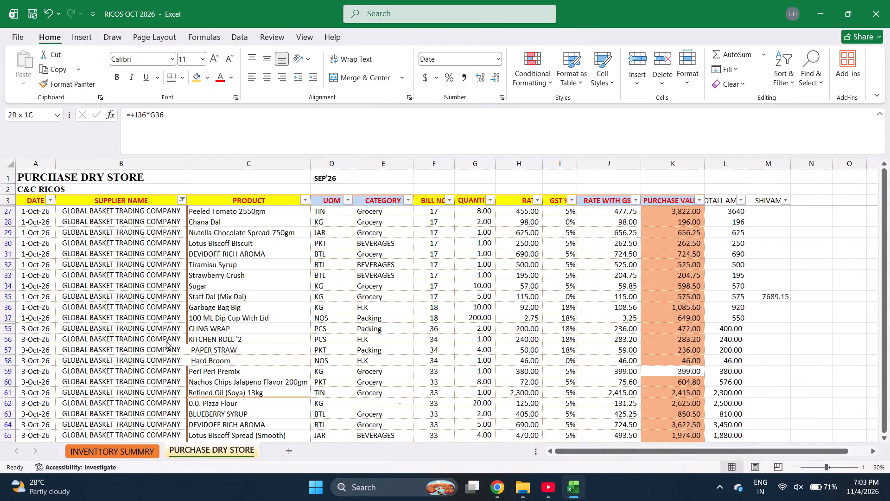
{"action": "scroll", "coordinate": [299, 235], "scroll_direction": "up", "scroll_amount": 2}
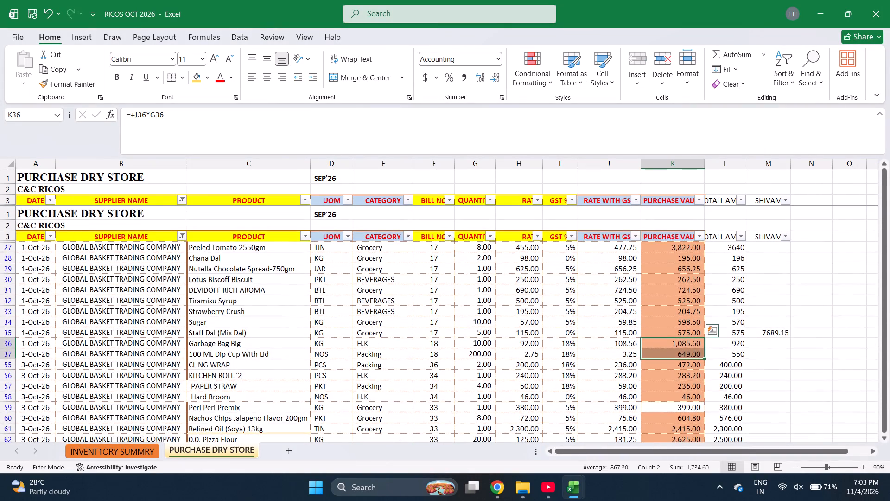
{"action": "left_click", "coordinate": [677, 213]}
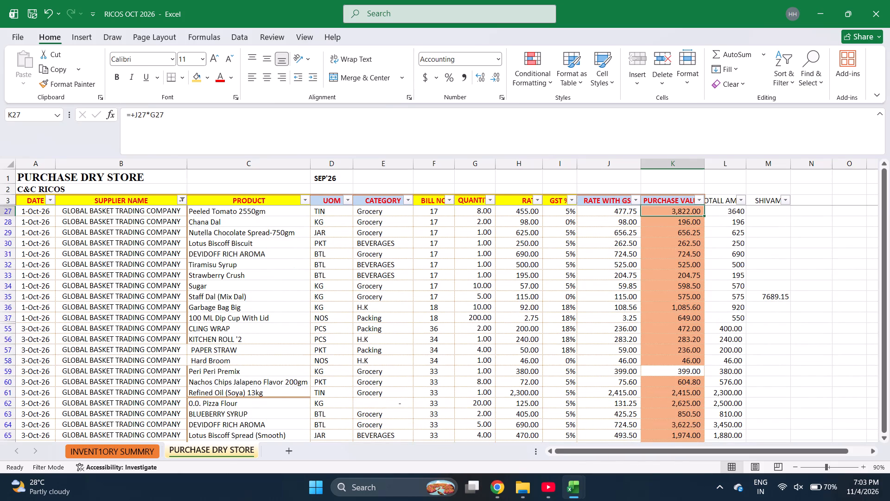
{"action": "key", "text": "ctrl+shift+Down"}
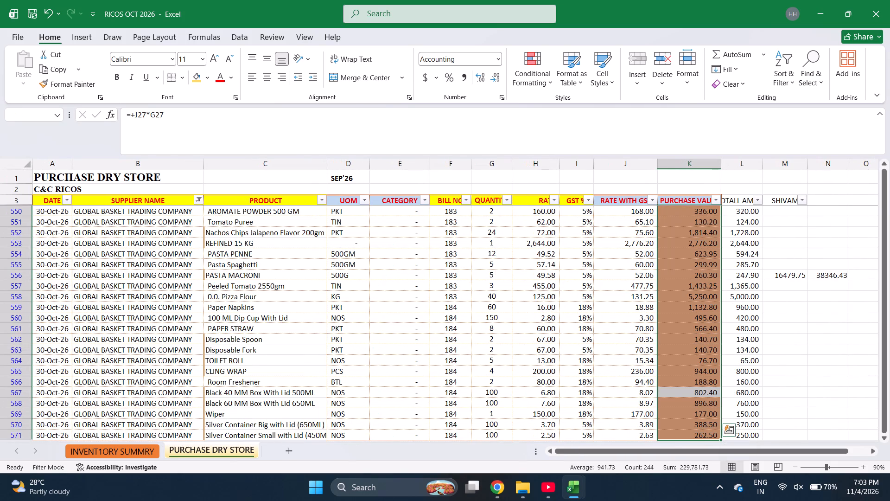
Look through the Global Basket Trading Company purchase rows from 1 October to 10 October, checking dates and purchase values.
{"action": "scroll", "coordinate": [701, 285], "scroll_direction": "down", "scroll_amount": 2}
{"action": "scroll", "coordinate": [701, 285], "scroll_direction": "up", "scroll_amount": 10}
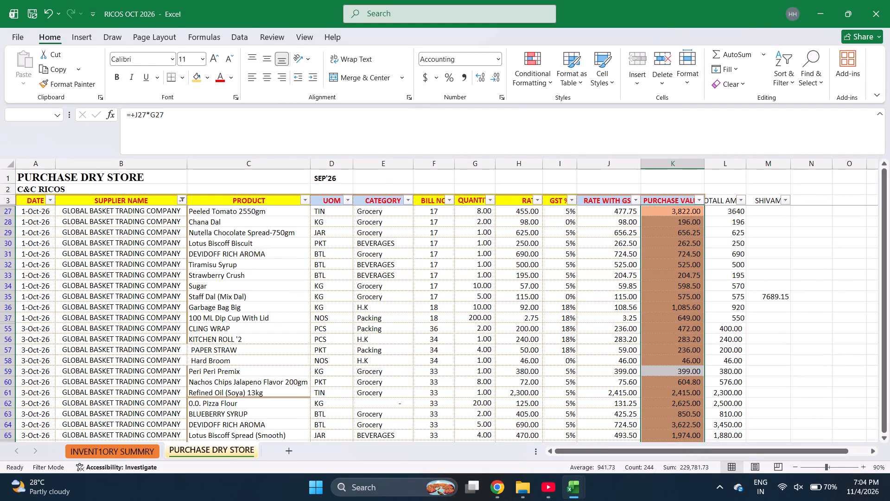
{"action": "scroll", "coordinate": [460, 319], "scroll_direction": "down", "scroll_amount": 3}
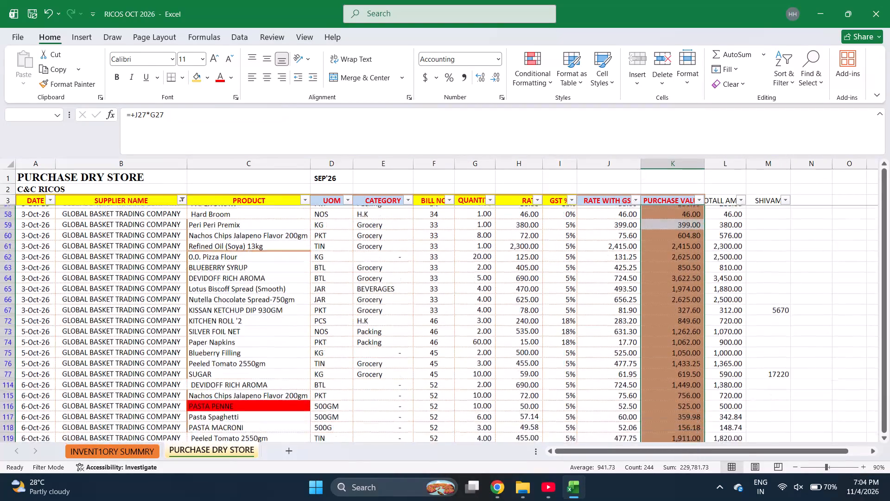
{"action": "scroll", "coordinate": [460, 319], "scroll_direction": "down", "scroll_amount": 3}
{"action": "scroll", "coordinate": [460, 319], "scroll_direction": "up", "scroll_amount": 3}
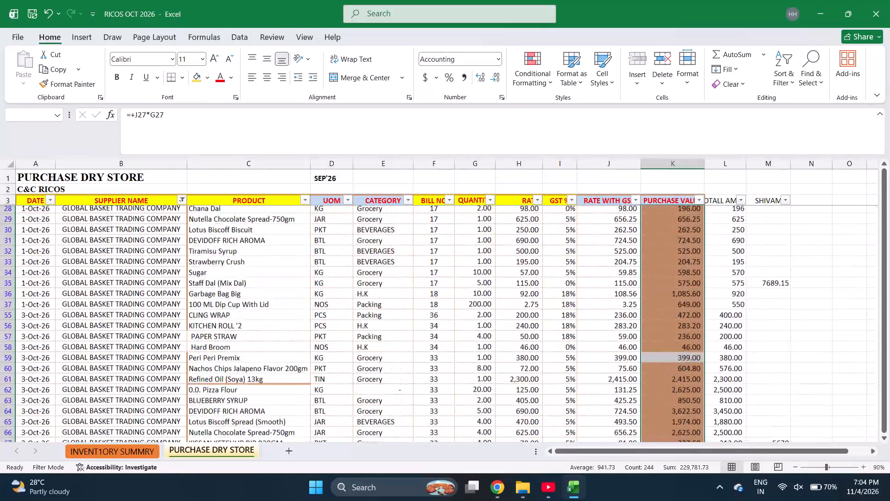
{"action": "scroll", "coordinate": [460, 319], "scroll_direction": "up", "scroll_amount": 2}
{"action": "scroll", "coordinate": [460, 319], "scroll_direction": "down", "scroll_amount": 3}
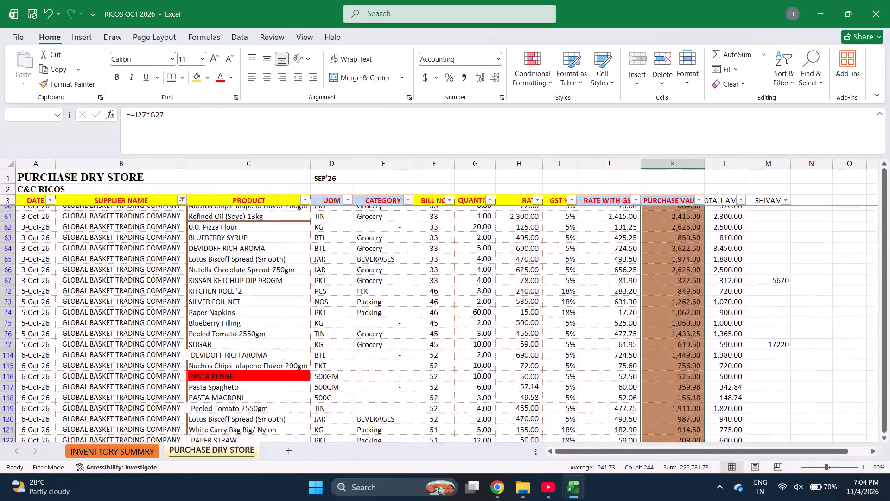
{"action": "scroll", "coordinate": [460, 319], "scroll_direction": "down", "scroll_amount": 1}
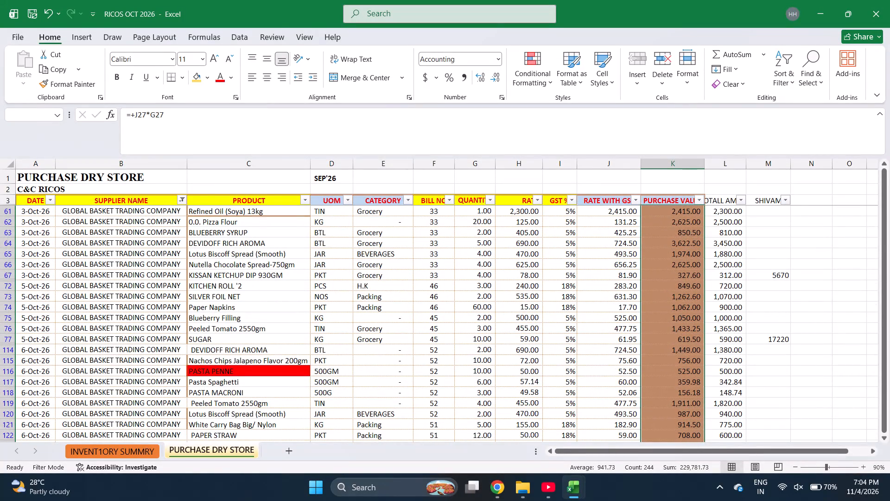
{"action": "left_click", "coordinate": [45, 199]}
{"action": "scroll", "coordinate": [65, 290], "scroll_direction": "down", "scroll_amount": 1}
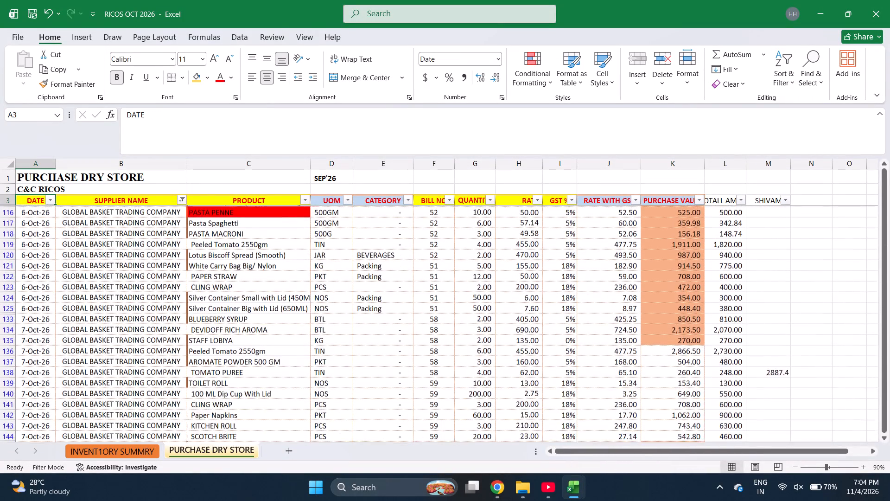
{"action": "scroll", "coordinate": [65, 290], "scroll_direction": "down", "scroll_amount": 3}
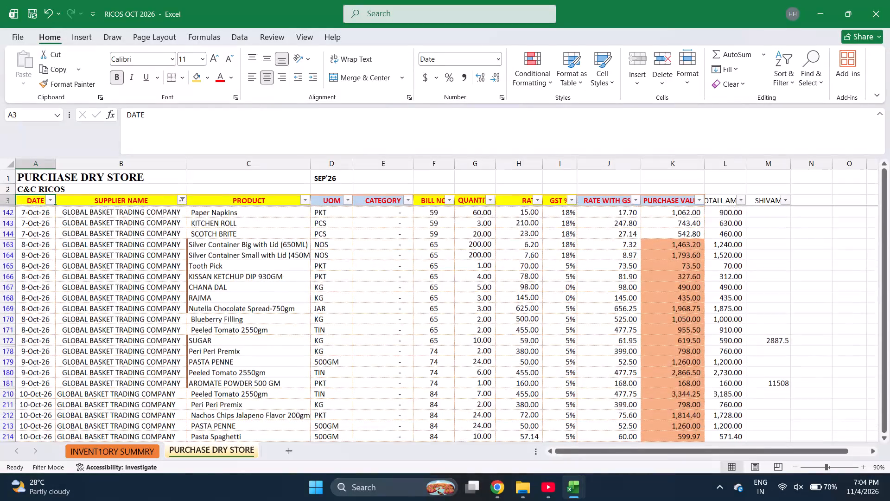
{"action": "scroll", "coordinate": [65, 290], "scroll_direction": "down", "scroll_amount": 1}
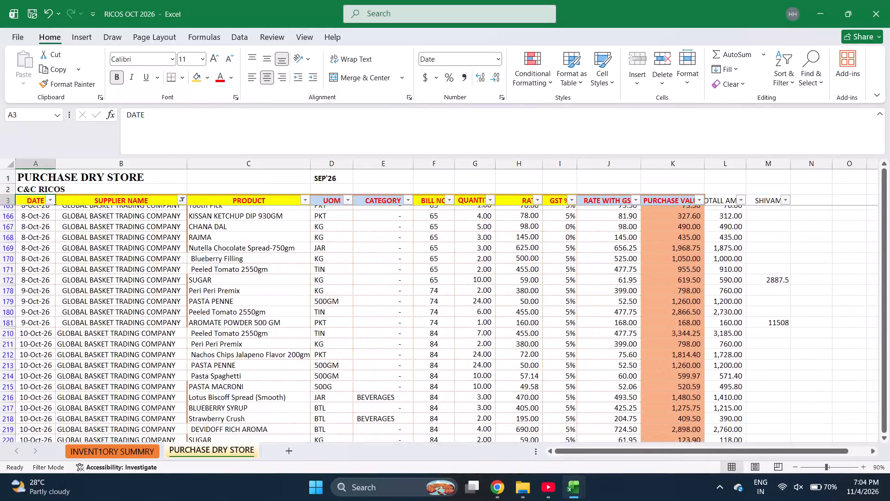
{"action": "scroll", "coordinate": [65, 290], "scroll_direction": "down", "scroll_amount": 2}
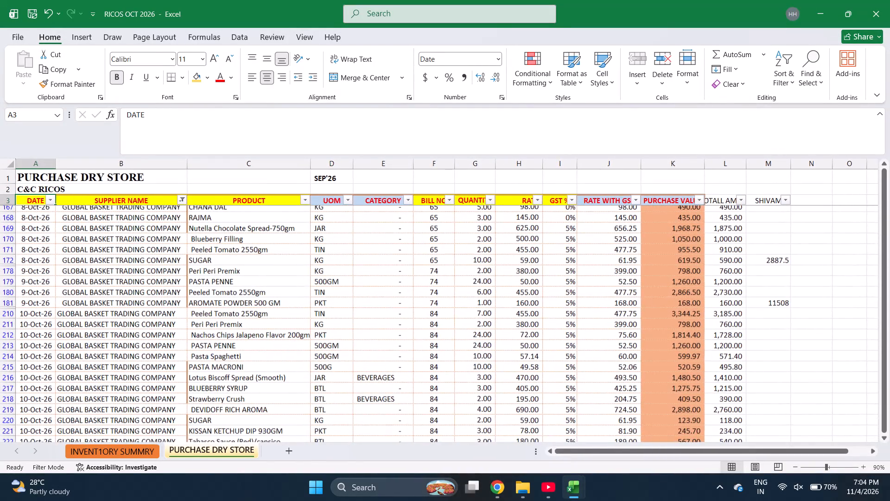
Go row by row down the date column, examining the supplier's purchases from 9 October to 17 October.
{"action": "left_click", "coordinate": [56, 301]}
{"action": "key", "text": "Left"}
{"action": "key", "text": "Down"}
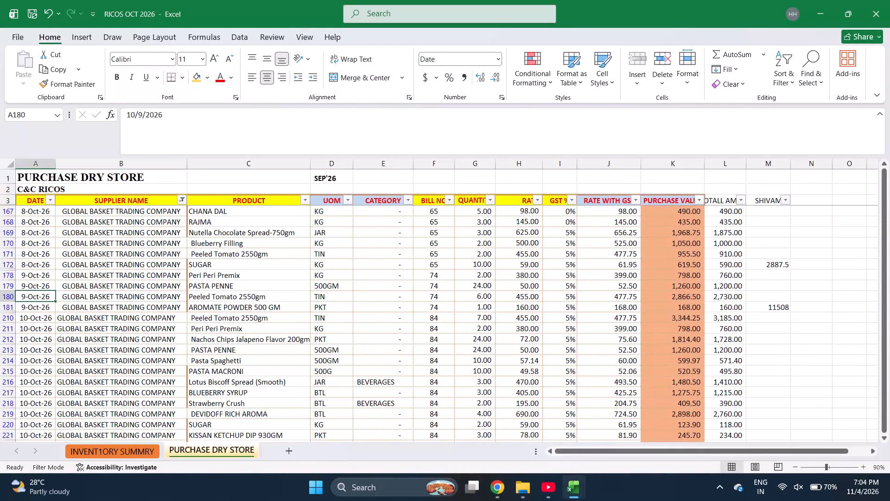
{"action": "key", "text": "Down"}
{"action": "key", "text": "Down"}
{"action": "key", "text": "Down"}
{"action": "key", "text": "Down"}
{"action": "key", "text": "Down"}
{"action": "key", "text": "Down"}
{"action": "key", "text": "Down"}
{"action": "key", "text": "Down"}
{"action": "key", "text": "Down"}
{"action": "key", "text": "Down"}
{"action": "key", "text": "Down"}
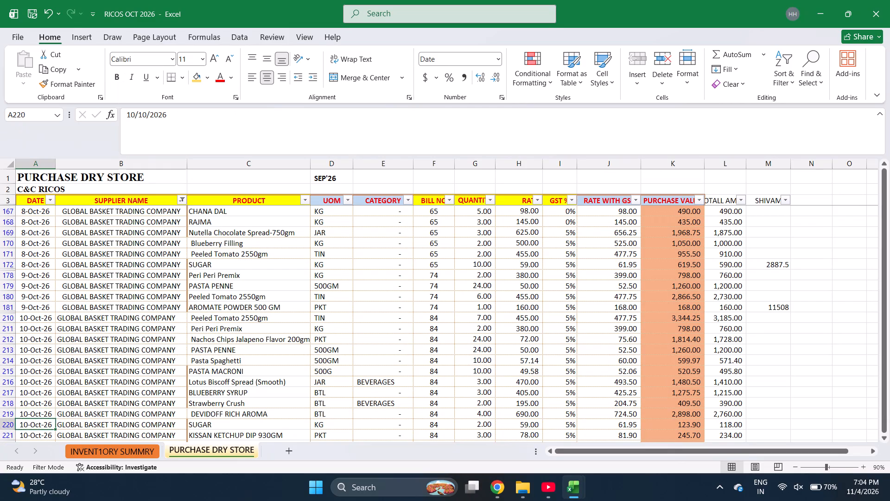
{"action": "key", "text": "Down"}
{"action": "key", "text": "Down"}
{"action": "key", "text": "Down"}
{"action": "key", "text": "Down"}
{"action": "key", "text": "Down"}
{"action": "key", "text": "Down"}
{"action": "key", "text": "Down"}
{"action": "key", "text": "Down"}
{"action": "key", "text": "Down"}
{"action": "key", "text": "Down"}
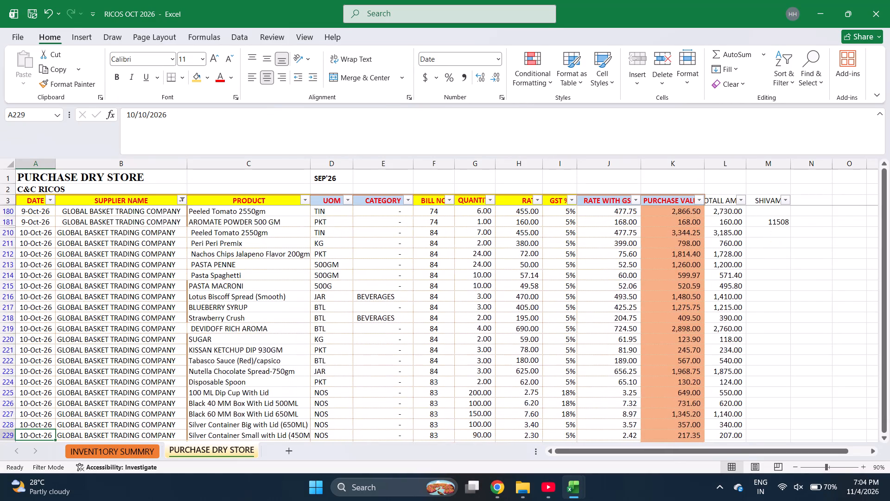
{"action": "key", "text": "Down"}
{"action": "key", "text": "Down"}
{"action": "key", "text": "Down"}
{"action": "key", "text": "Down"}
{"action": "key", "text": "Up"}
{"action": "key", "text": "Up"}
{"action": "key", "text": "Up"}
{"action": "key", "text": "Up"}
{"action": "key", "text": "Up"}
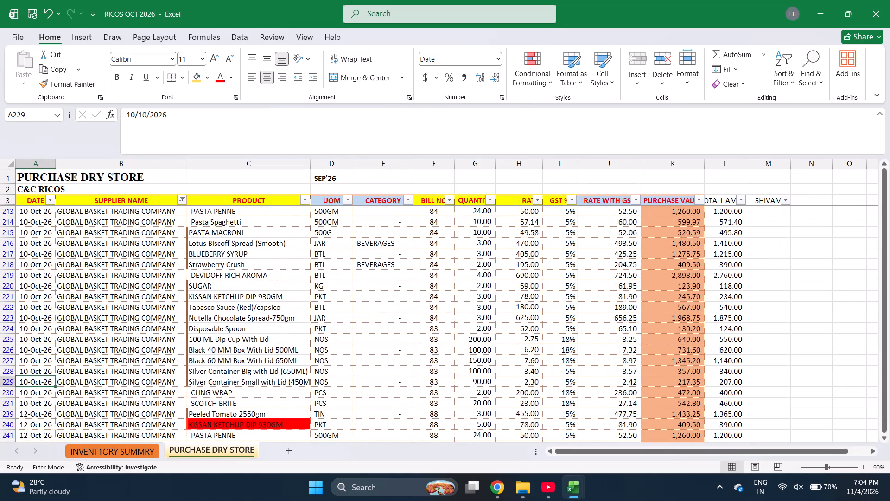
{"action": "key", "text": "Down"}
{"action": "key", "text": "Down"}
{"action": "key", "text": "Down"}
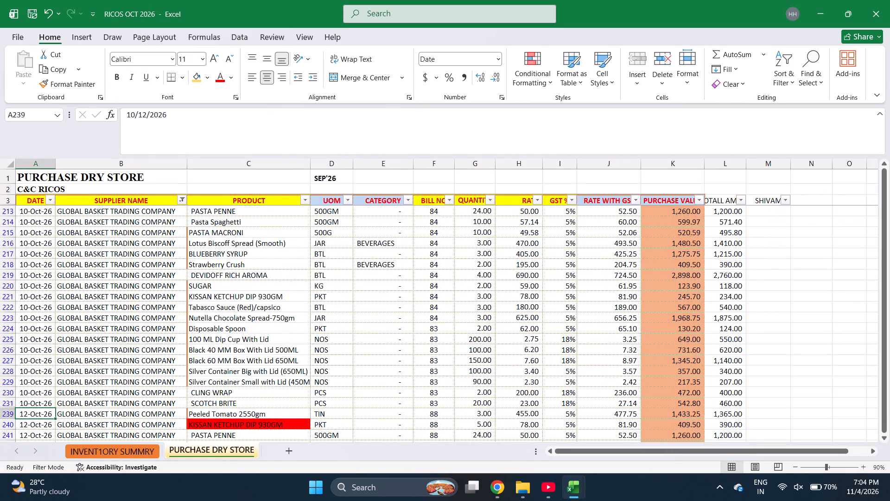
{"action": "key", "text": "Down"}
{"action": "key", "text": "Down"}
{"action": "key", "text": "Down"}
{"action": "key", "text": "Down"}
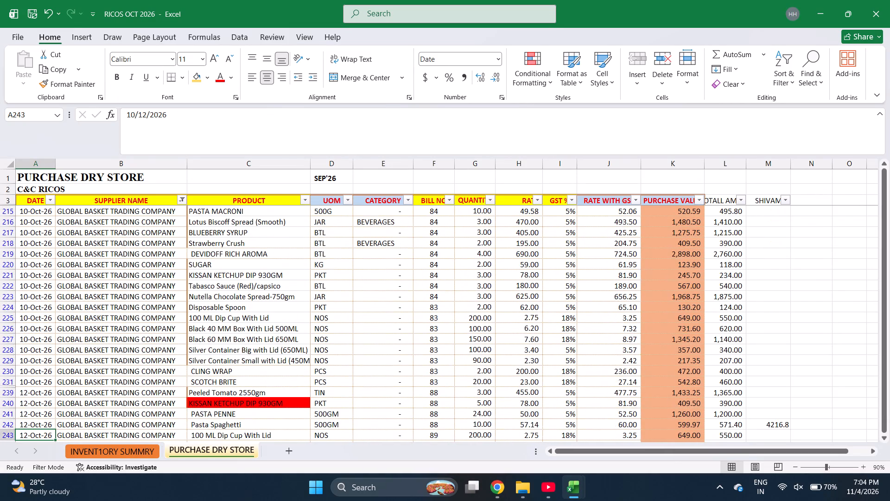
{"action": "key", "text": "Down"}
{"action": "key", "text": "Down"}
{"action": "key", "text": "Down"}
{"action": "key", "text": "Down"}
{"action": "key", "text": "Down"}
{"action": "key", "text": "Down"}
{"action": "key", "text": "Down"}
{"action": "key", "text": "Down"}
{"action": "key", "text": "Down"}
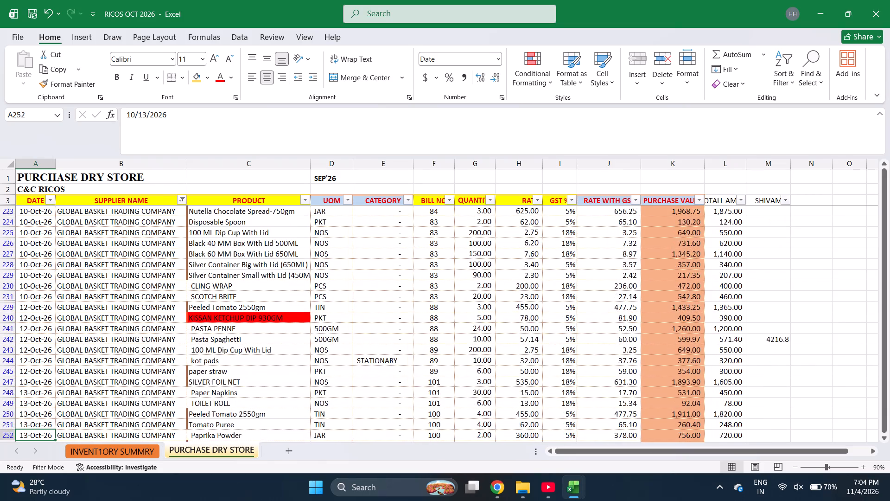
{"action": "key", "text": "Down"}
{"action": "key", "text": "Down"}
{"action": "key", "text": "Down"}
{"action": "key", "text": "Down"}
{"action": "key", "text": "Down"}
{"action": "key", "text": "Down"}
{"action": "key", "text": "Down"}
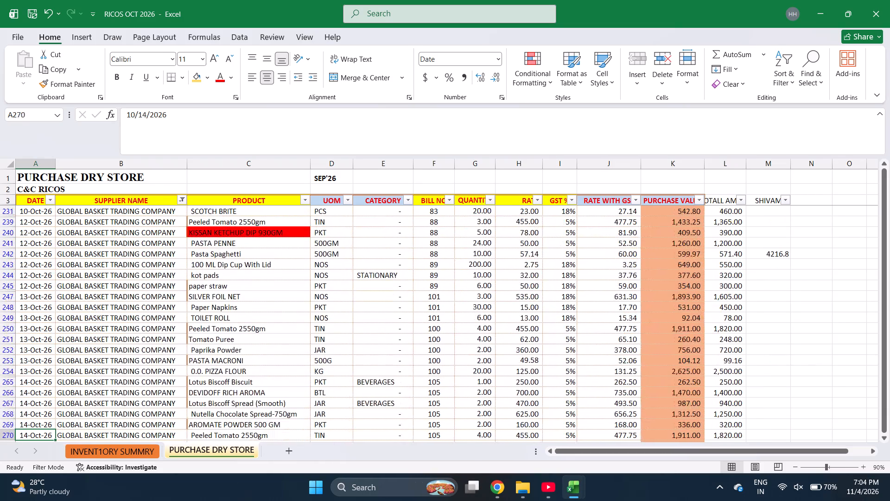
{"action": "key", "text": "Down"}
{"action": "key", "text": "Down"}
{"action": "key", "text": "Down"}
{"action": "key", "text": "Down"}
{"action": "key", "text": "Down"}
{"action": "key", "text": "Down"}
{"action": "key", "text": "Down"}
{"action": "key", "text": "Down"}
{"action": "key", "text": "Down"}
{"action": "key", "text": "Down"}
{"action": "key", "text": "Down"}
{"action": "key", "text": "Down"}
{"action": "key", "text": "Down"}
{"action": "key", "text": "Down"}
{"action": "key", "text": "Down"}
{"action": "key", "text": "Down"}
{"action": "key", "text": "Down"}
{"action": "key", "text": "Down"}
{"action": "key", "text": "Down"}
{"action": "key", "text": "Down"}
{"action": "key", "text": "Down"}
{"action": "key", "text": "Down"}
{"action": "key", "text": "Down"}
{"action": "key", "text": "Down"}
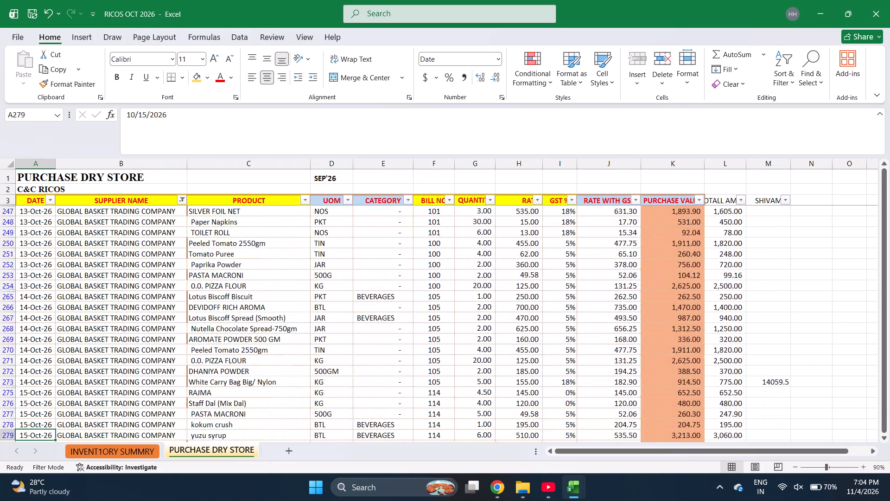
{"action": "key", "text": "Down"}
{"action": "key", "text": "Down"}
{"action": "key", "text": "Down"}
{"action": "key", "text": "Down"}
{"action": "key", "text": "Down"}
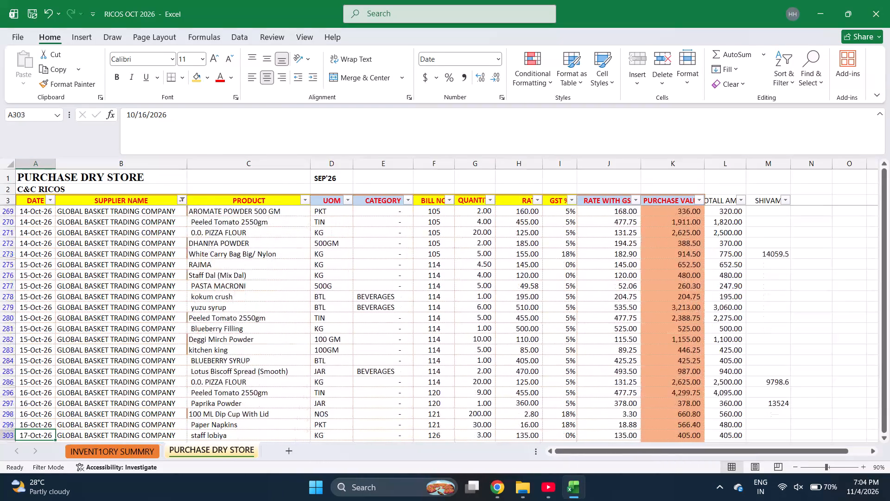
{"action": "key", "text": "Down"}
{"action": "key", "text": "Down"}
{"action": "key", "text": "Down"}
{"action": "key", "text": "Down"}
Look over the supplier's remaining purchase rows through the last entries of 30 October.
{"action": "scroll", "coordinate": [56, 301], "scroll_direction": "down", "scroll_amount": 3}
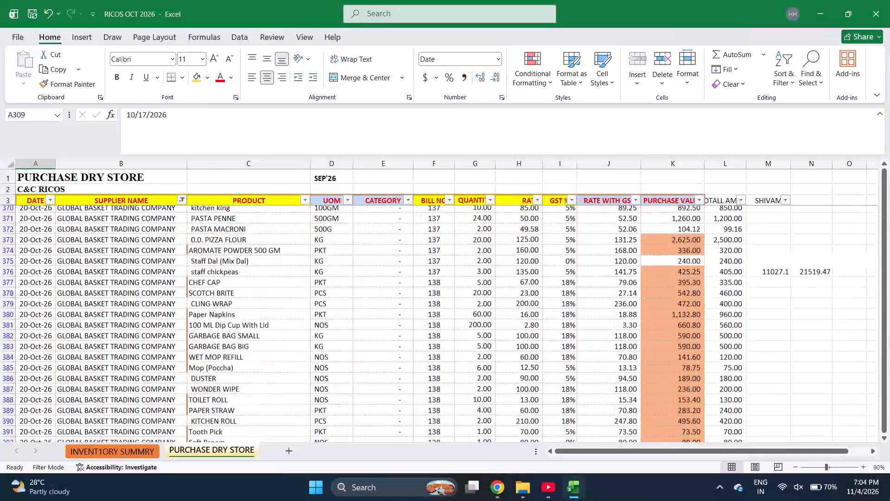
{"action": "scroll", "coordinate": [56, 301], "scroll_direction": "down", "scroll_amount": 2}
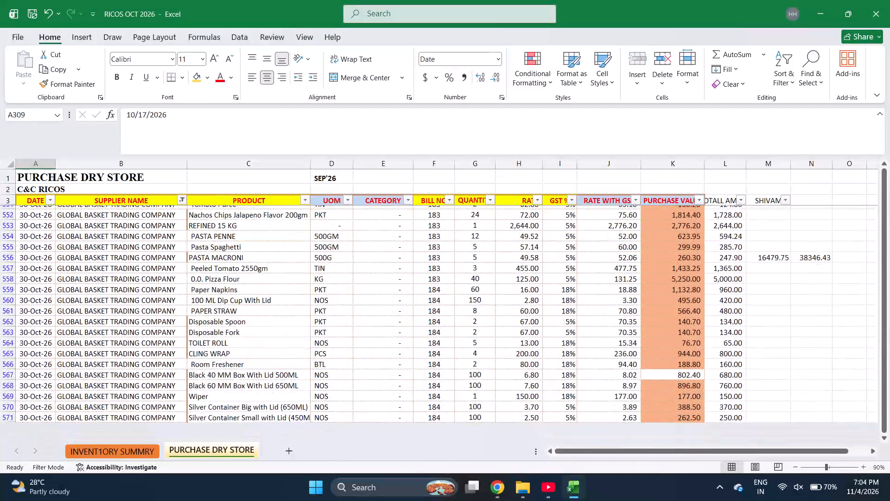
{"action": "scroll", "coordinate": [56, 301], "scroll_direction": "down", "scroll_amount": 1}
{"action": "scroll", "coordinate": [56, 301], "scroll_direction": "up", "scroll_amount": 1}
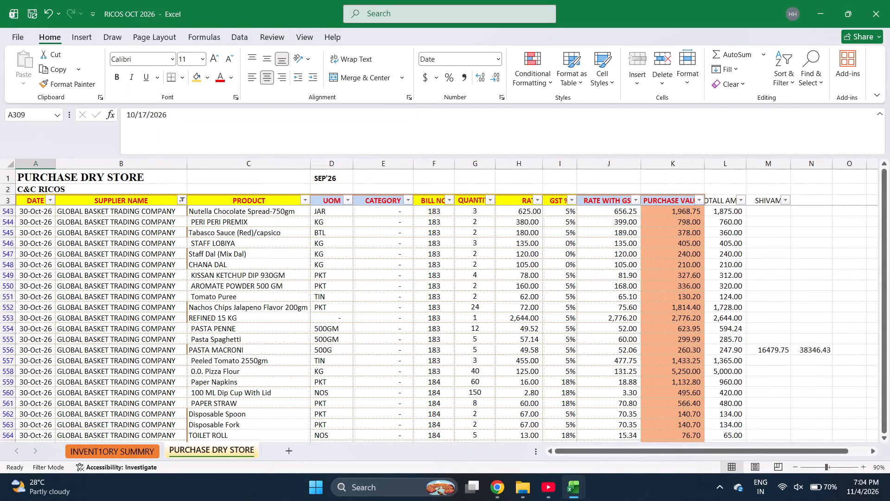
Select the supplier's purchase values from K27 down to the last row to read their sum.
{"action": "left_click", "coordinate": [684, 212]}
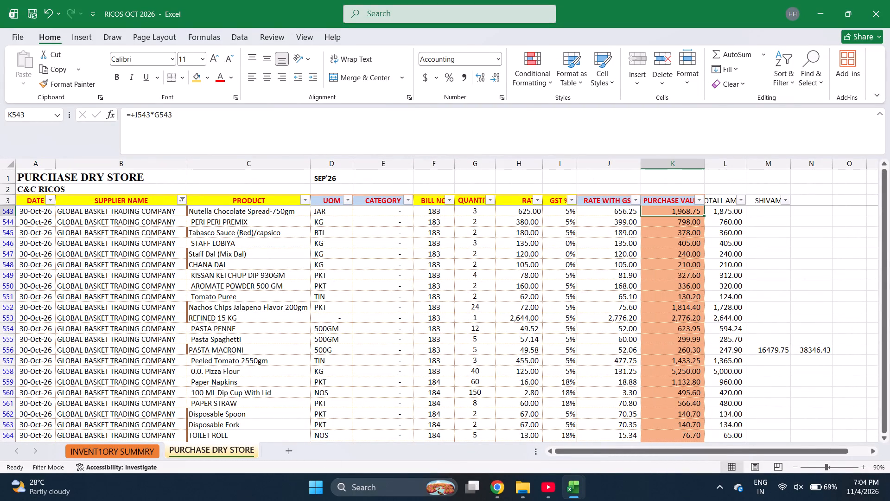
{"action": "key", "text": "ctrl+Up"}
{"action": "key", "text": "ctrl+Up"}
{"action": "key", "text": "Down"}
{"action": "key", "text": "Down"}
{"action": "key", "text": "Down"}
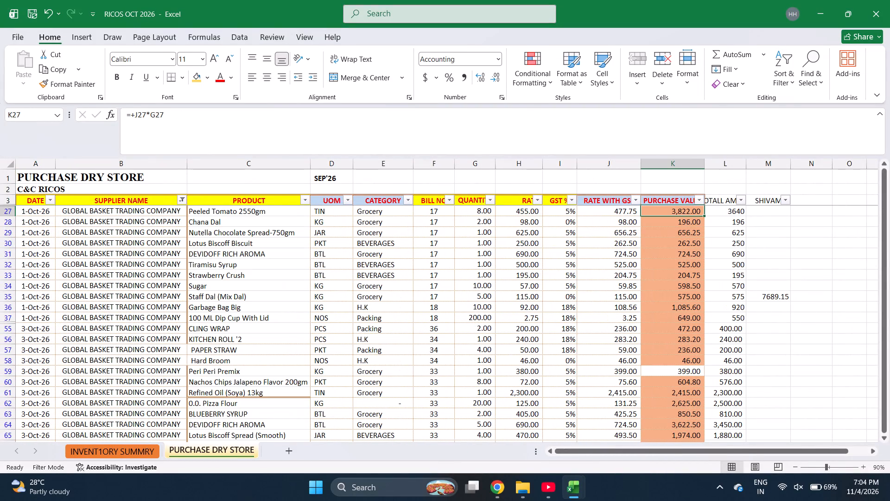
{"action": "key", "text": "ctrl+shift+Down"}
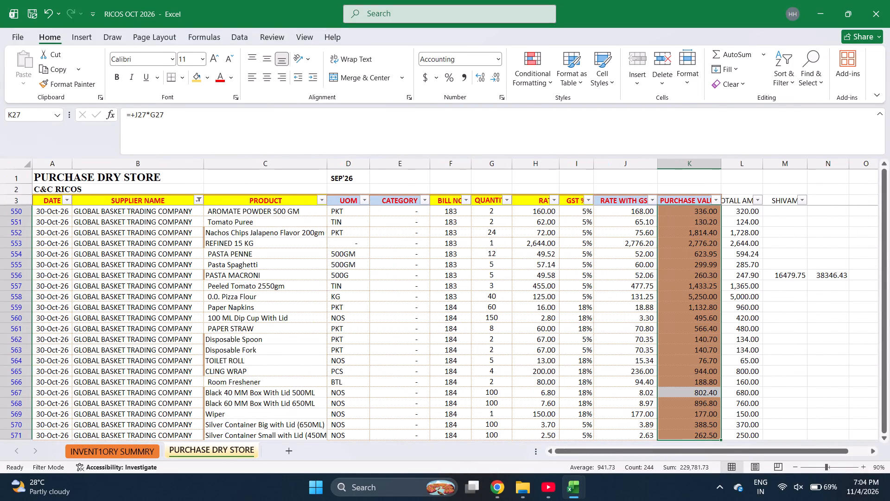
{"action": "scroll", "coordinate": [854, 379], "scroll_direction": "left", "scroll_amount": 2}
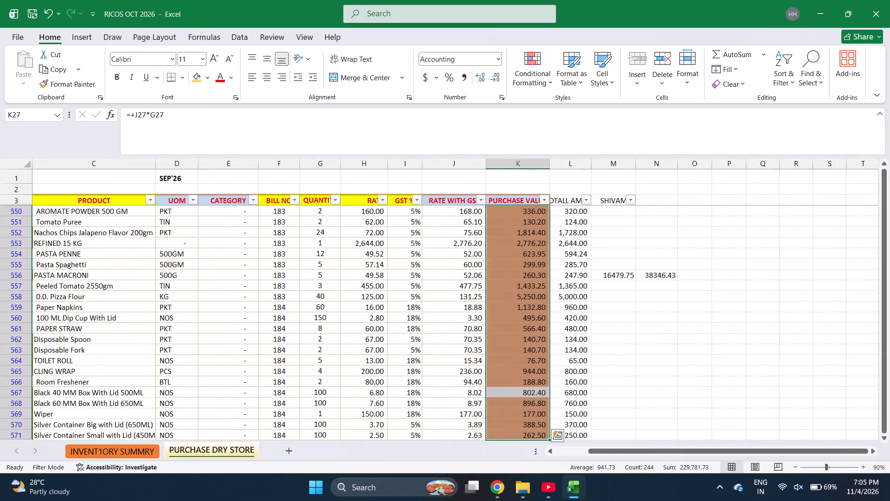
Enter 229781 in P563 as the supplier's purchase value total.
{"action": "left_click", "coordinate": [718, 348]}
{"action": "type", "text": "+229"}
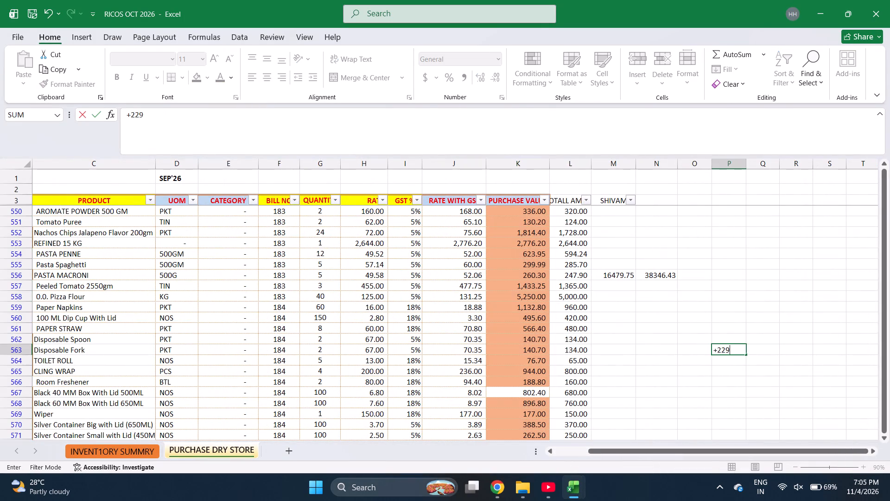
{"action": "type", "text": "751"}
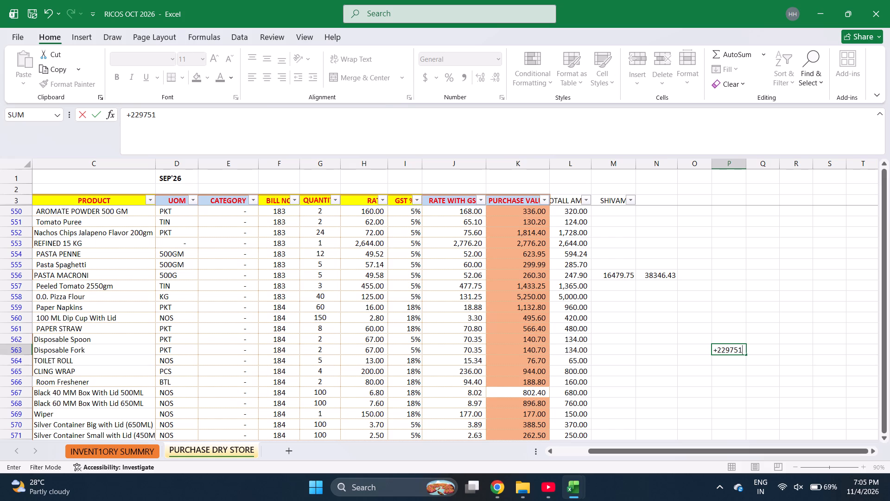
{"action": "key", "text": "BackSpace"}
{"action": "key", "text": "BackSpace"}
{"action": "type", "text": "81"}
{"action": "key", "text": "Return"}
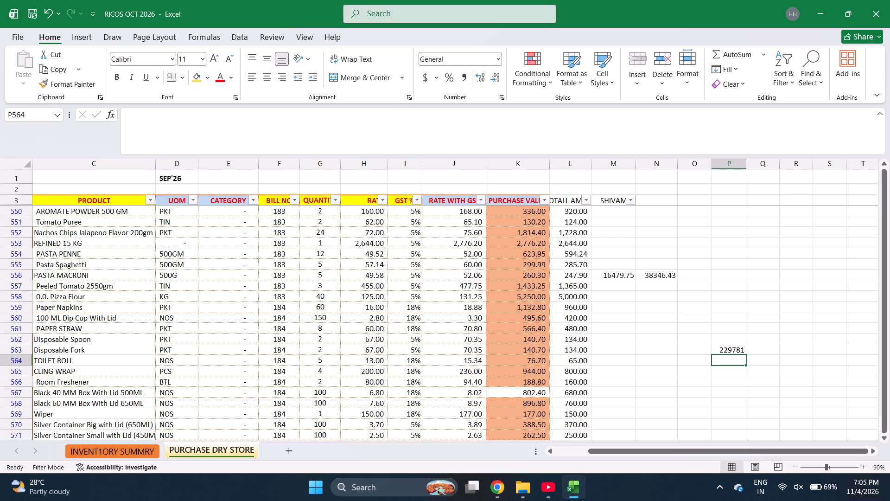
Recheck the sum of the purchase values from K27 down and complete the total in P563 as 229781.73.
{"action": "left_click", "coordinate": [537, 382]}
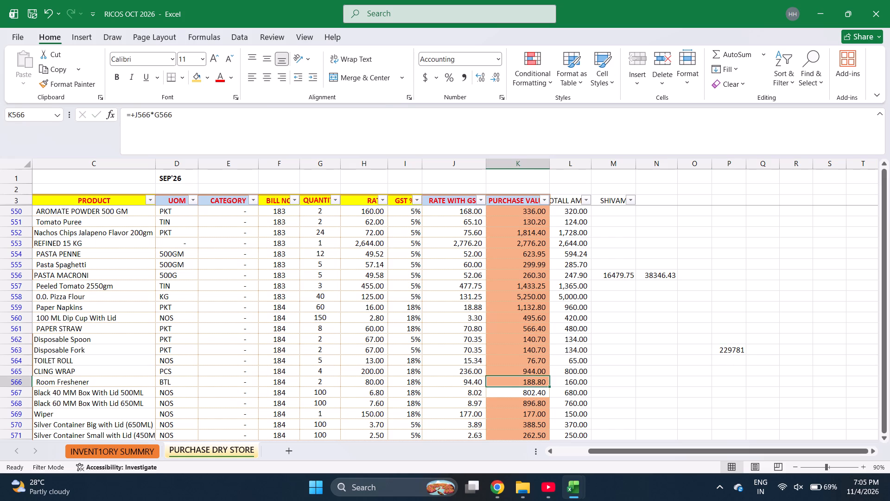
{"action": "left_click", "coordinate": [526, 199]}
{"action": "key", "text": "Down"}
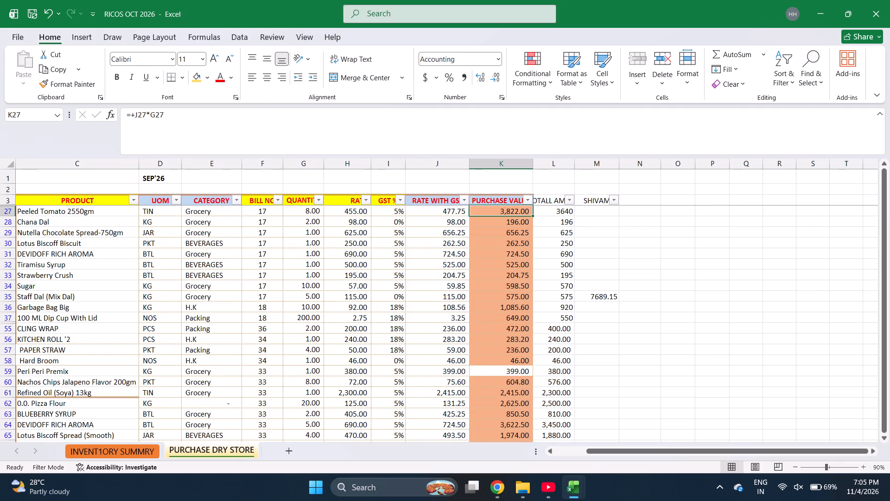
{"action": "key", "text": "ctrl+shift+Down"}
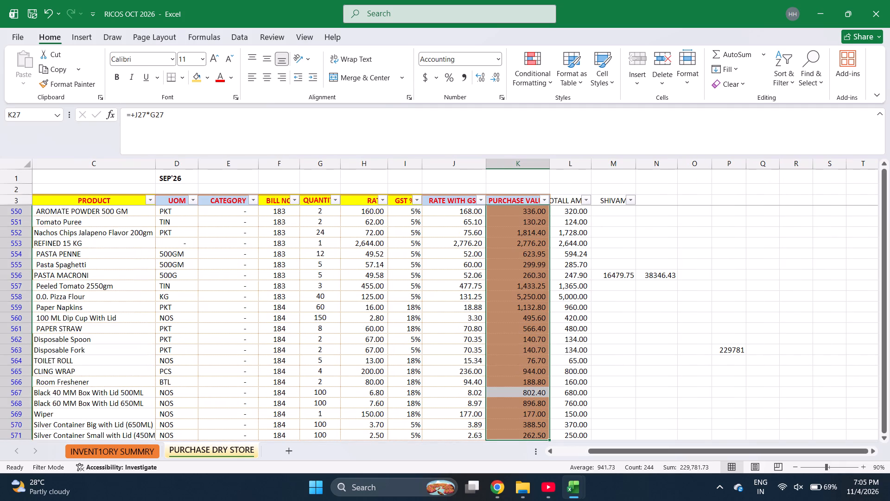
{"action": "left_click", "coordinate": [740, 346]}
{"action": "left_click", "coordinate": [671, 128]}
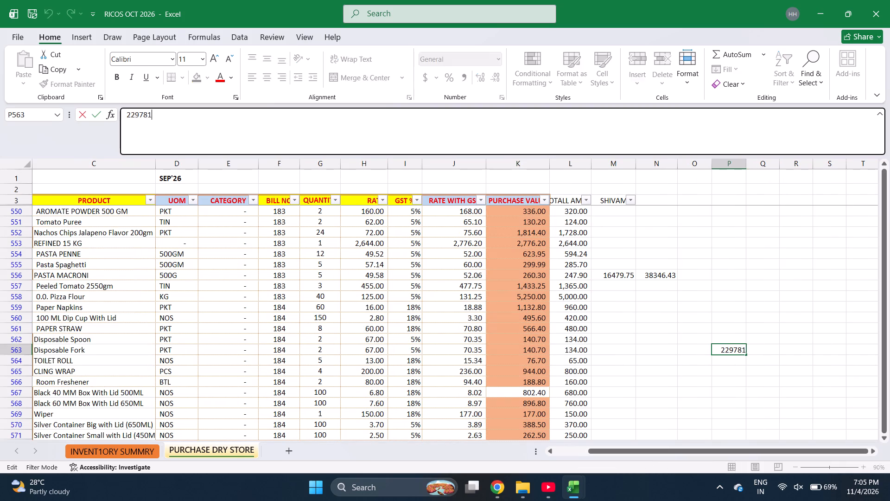
{"action": "type", "text": ".73"}
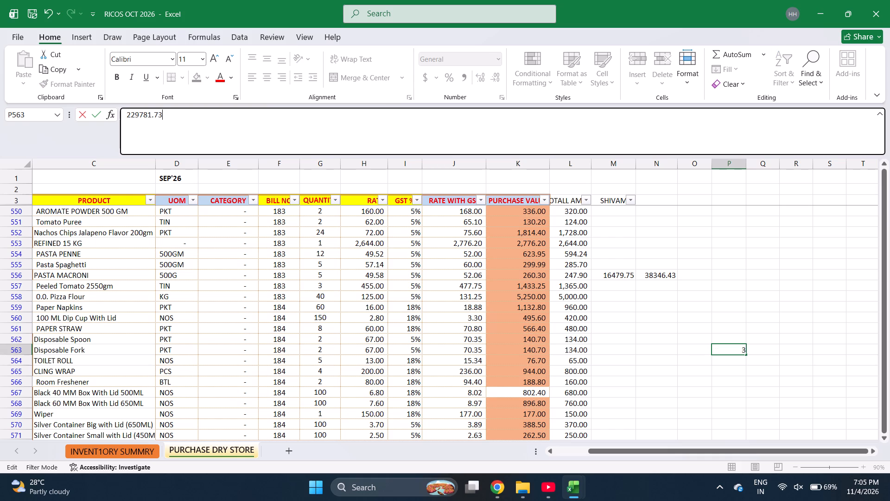
{"action": "key", "text": "Left"}
{"action": "key", "text": "Left"}
{"action": "key", "text": "Left"}
{"action": "key", "text": "Left"}
{"action": "key", "text": "Left"}
{"action": "key", "text": "Left"}
{"action": "key", "text": "Left"}
{"action": "key", "text": "Left"}
{"action": "key", "text": "Left"}
{"action": "key", "text": "Left"}
{"action": "key", "text": "plus"}
{"action": "key", "text": "Return"}
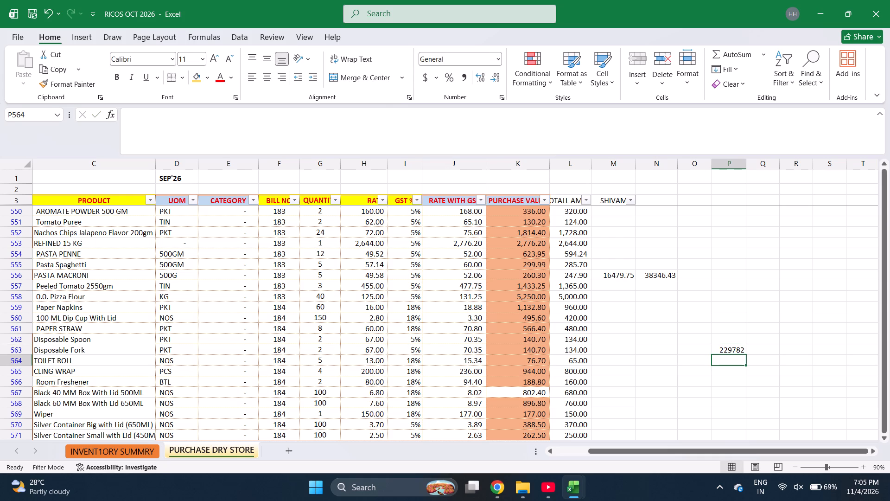
{"action": "key", "text": "Up"}
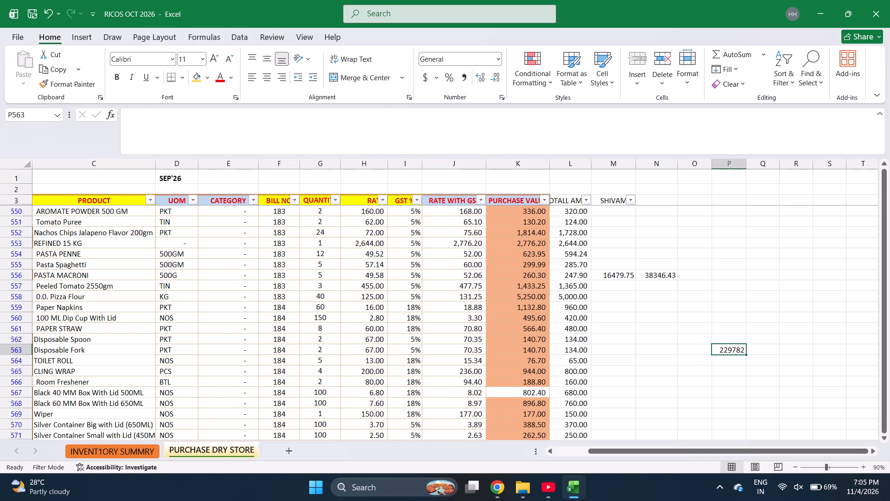
{"action": "left_click", "coordinate": [123, 113]}
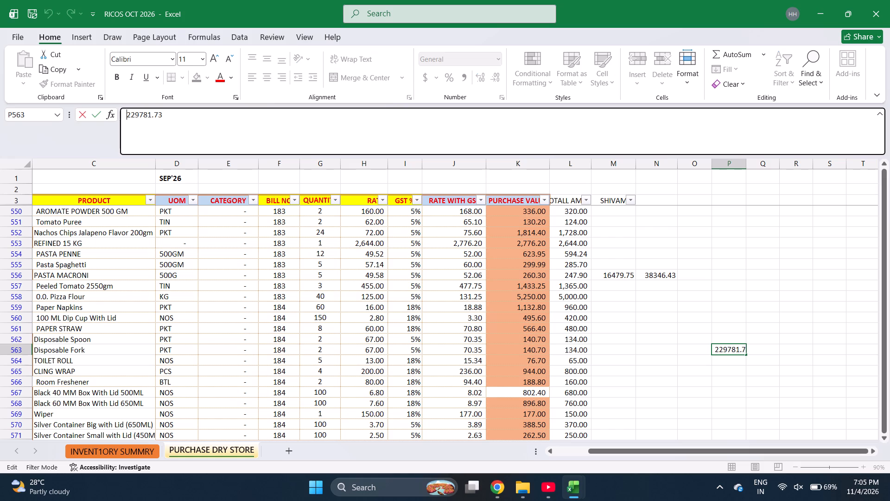
{"action": "key", "text": "Escape"}
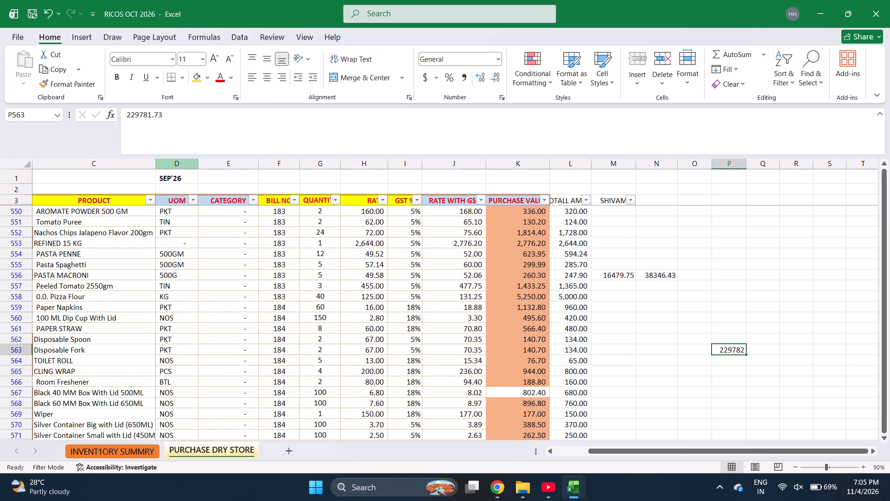
Select the SHIVAM column amounts from M35 down to row 571 to read their sum.
{"action": "left_click", "coordinate": [609, 200]}
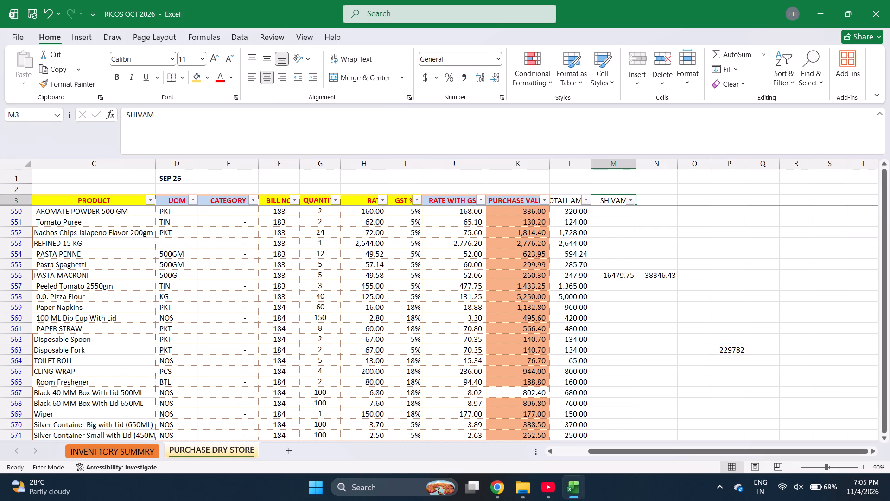
{"action": "key", "text": "shift+Down"}
{"action": "key", "text": "ctrl+Down"}
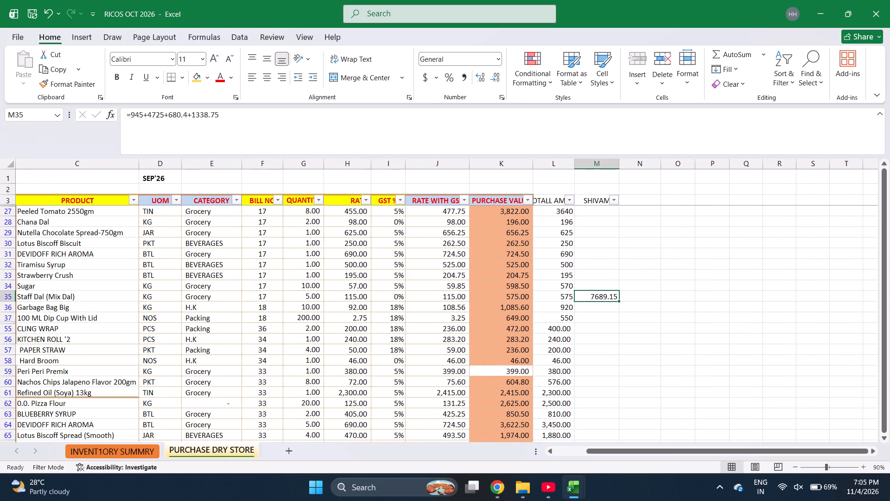
{"action": "key", "text": "ctrl+shift+Down"}
{"action": "key", "text": "ctrl+shift+Down"}
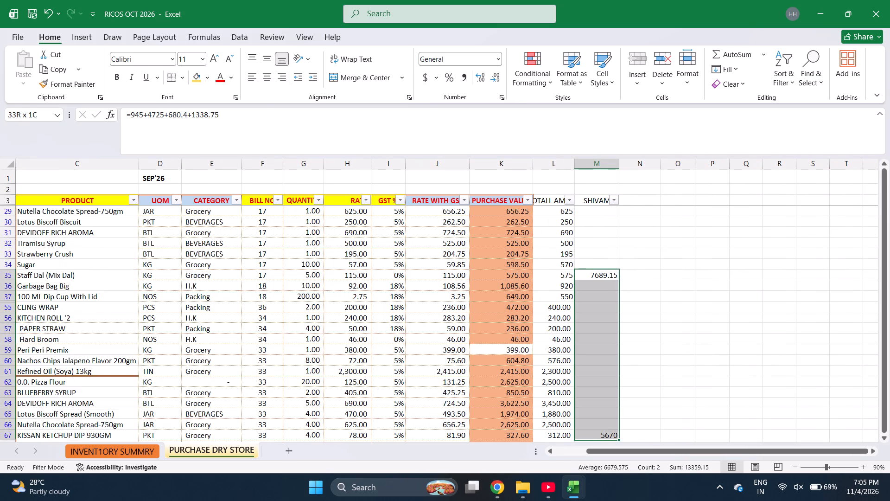
{"action": "key", "text": "ctrl+shift+Down"}
{"action": "key", "text": "ctrl+shift+Down"}
{"action": "key", "text": "ctrl+shift+Down"}
{"action": "key", "text": "ctrl+shift+Down"}
{"action": "key", "text": "ctrl+shift+Down"}
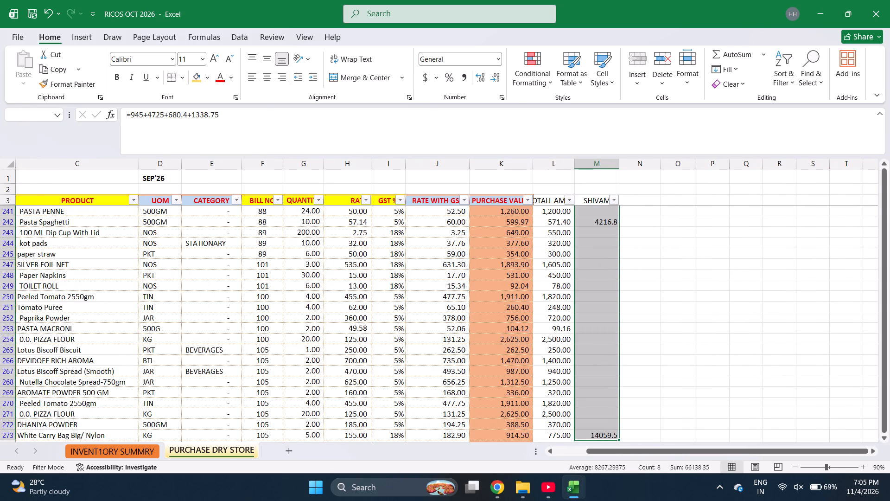
{"action": "key", "text": "ctrl+shift+Down"}
{"action": "key", "text": "ctrl+shift+Down"}
{"action": "key", "text": "ctrl+shift+Down"}
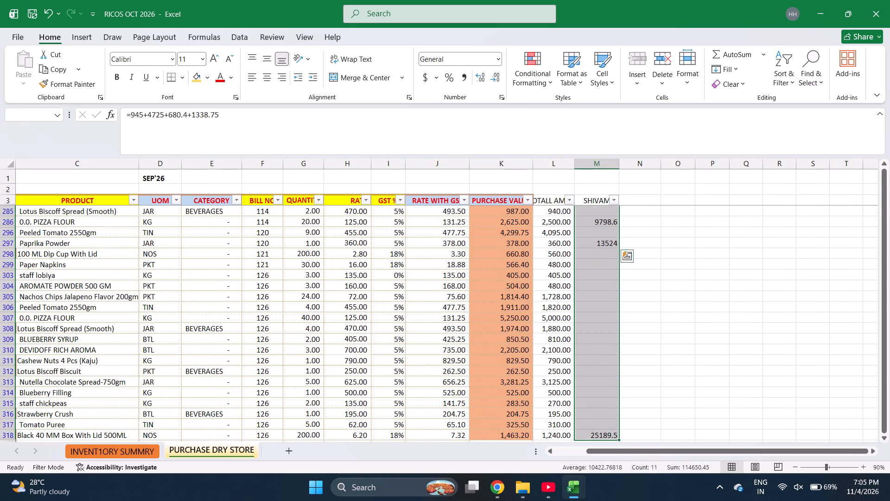
{"action": "key", "text": "ctrl+shift+Down"}
{"action": "key", "text": "shift+Down"}
{"action": "key", "text": "shift+Down"}
{"action": "key", "text": "shift+Down"}
{"action": "key", "text": "shift+Down"}
{"action": "key", "text": "shift+Down"}
{"action": "key", "text": "shift+Down"}
{"action": "key", "text": "shift+Down"}
{"action": "key", "text": "shift+Down"}
{"action": "key", "text": "shift+Down"}
{"action": "key", "text": "shift+Down"}
{"action": "key", "text": "shift+Down"}
{"action": "key", "text": "shift+Down"}
{"action": "key", "text": "shift+Down"}
{"action": "key", "text": "shift+Down"}
{"action": "key", "text": "shift+Down"}
{"action": "key", "text": "shift+Down"}
{"action": "key", "text": "shift+Down"}
{"action": "key", "text": "shift+Down"}
{"action": "key", "text": "shift+Down"}
{"action": "key", "text": "shift+Down"}
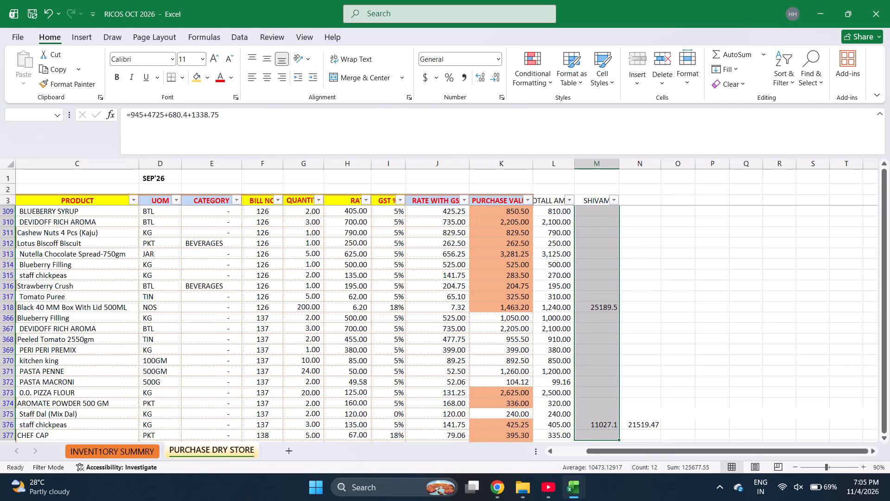
{"action": "key", "text": "ctrl+shift+Down"}
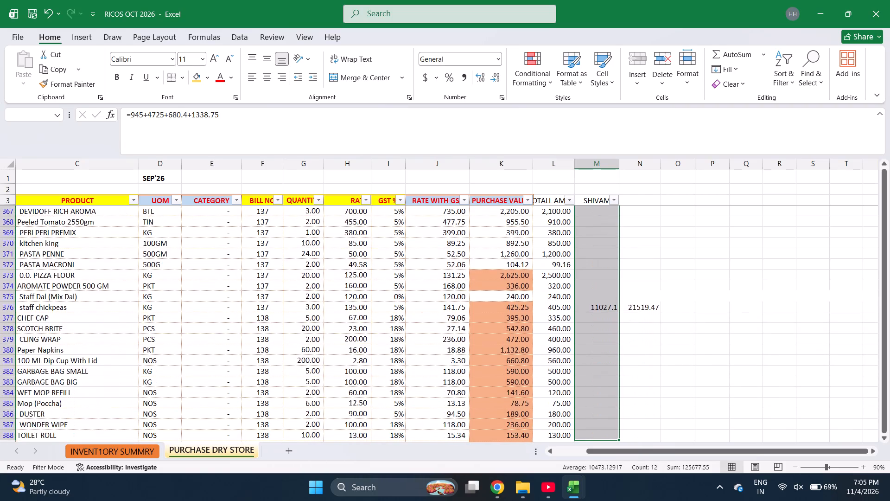
{"action": "key", "text": "shift+Down"}
{"action": "key", "text": "shift+Down"}
{"action": "key", "text": "shift+Down"}
{"action": "key", "text": "shift+Down"}
{"action": "key", "text": "shift+Down"}
{"action": "key", "text": "shift+Down"}
{"action": "key", "text": "shift+Down"}
{"action": "key", "text": "shift+Down"}
{"action": "key", "text": "shift+Down"}
{"action": "key", "text": "shift+Down"}
{"action": "key", "text": "shift+Down"}
{"action": "key", "text": "shift+Down"}
{"action": "key", "text": "shift+Down"}
{"action": "key", "text": "shift+Down"}
{"action": "key", "text": "shift+Down"}
{"action": "key", "text": "shift+Down"}
{"action": "key", "text": "shift+Down"}
{"action": "key", "text": "shift+Down"}
{"action": "key", "text": "shift+Down"}
{"action": "key", "text": "shift+Down"}
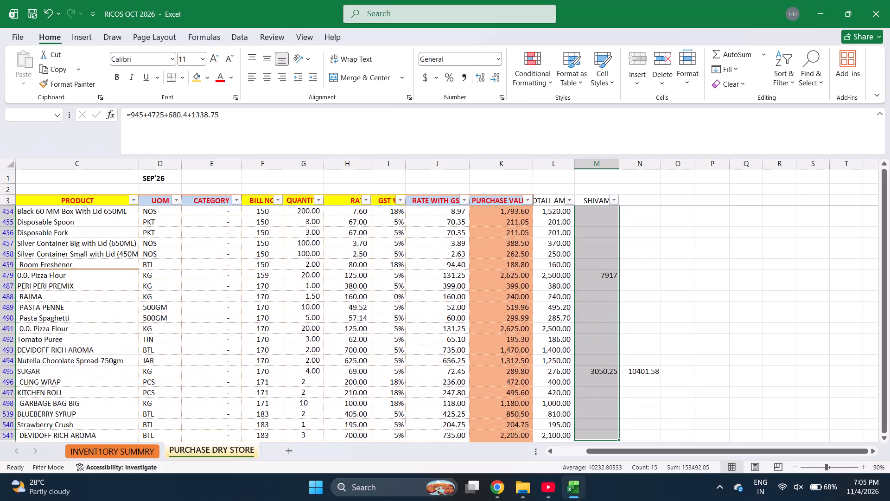
{"action": "key", "text": "ctrl+shift+Down"}
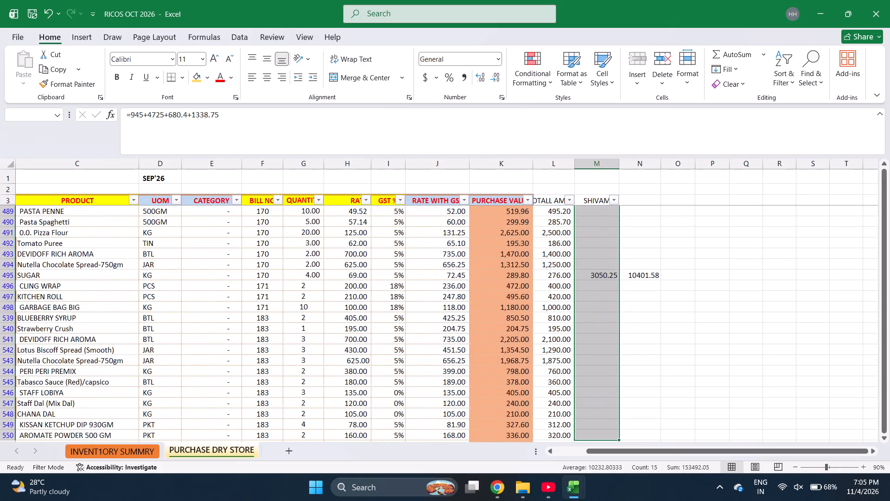
{"action": "key", "text": "ctrl+shift+Down"}
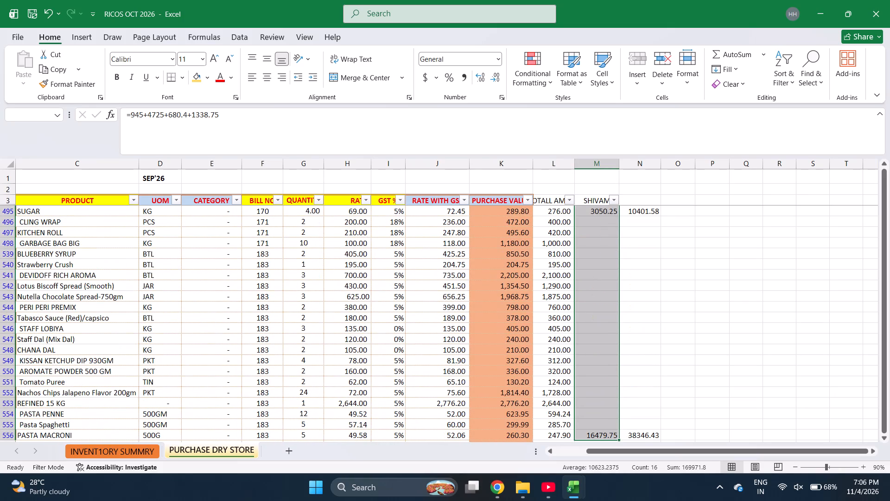
{"action": "key", "text": "shift+Down"}
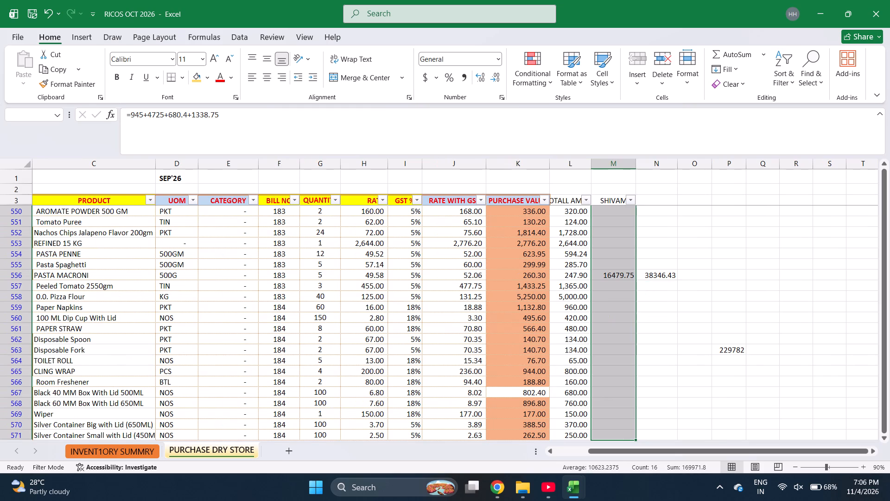
{"action": "scroll", "coordinate": [647, 333], "scroll_direction": "down", "scroll_amount": 2, "text": "shift"}
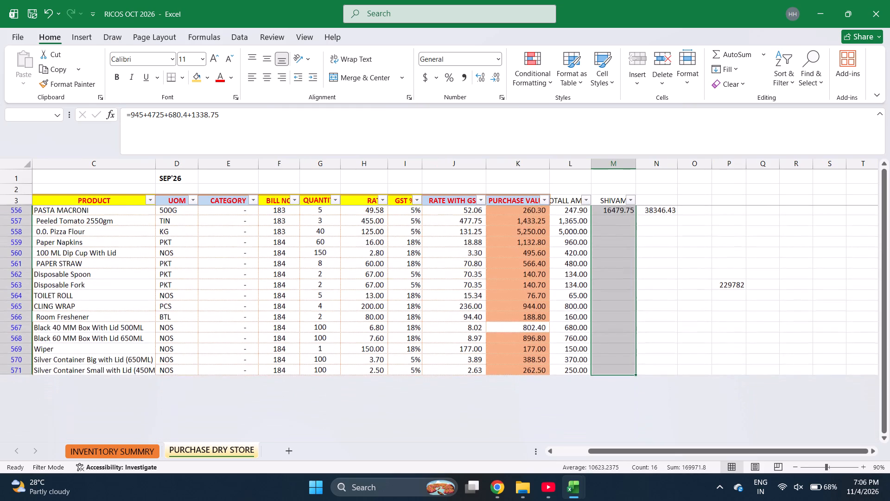
{"action": "scroll", "coordinate": [647, 333], "scroll_direction": "up", "scroll_amount": 1, "text": "shift"}
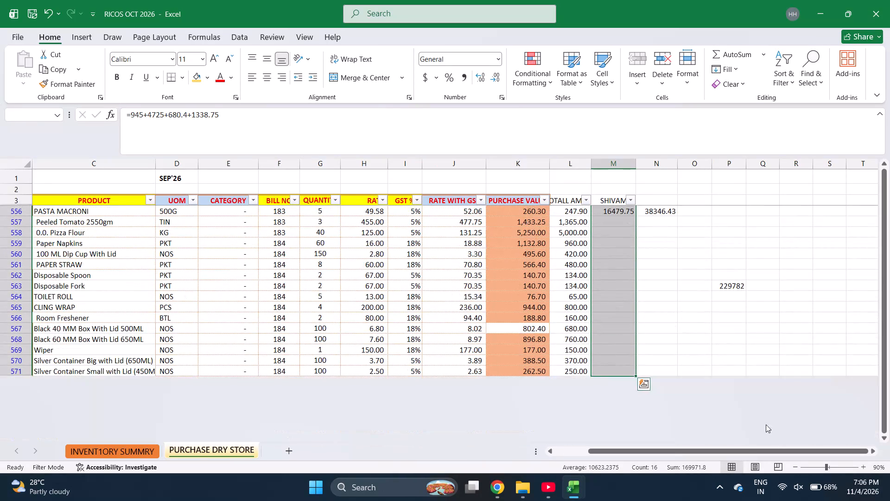
Enter 169971 in P564, directly below the purchase value total, as the SHIVAM column total.
{"action": "left_click", "coordinate": [726, 297]}
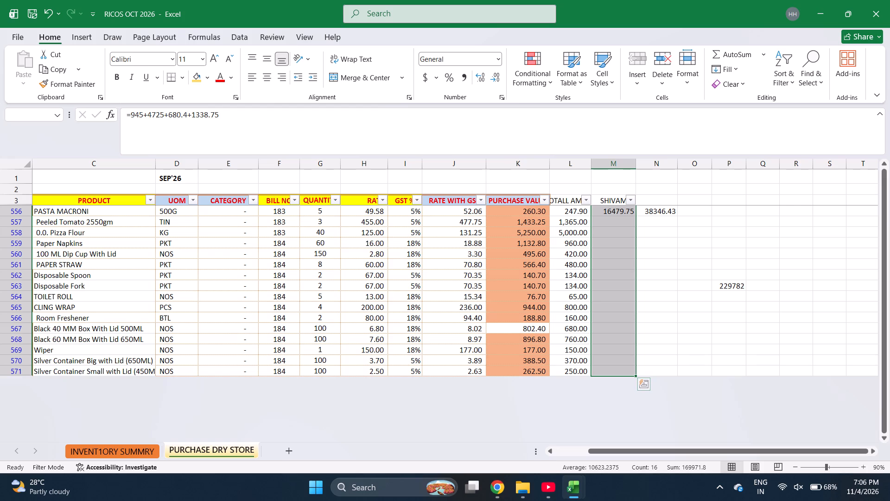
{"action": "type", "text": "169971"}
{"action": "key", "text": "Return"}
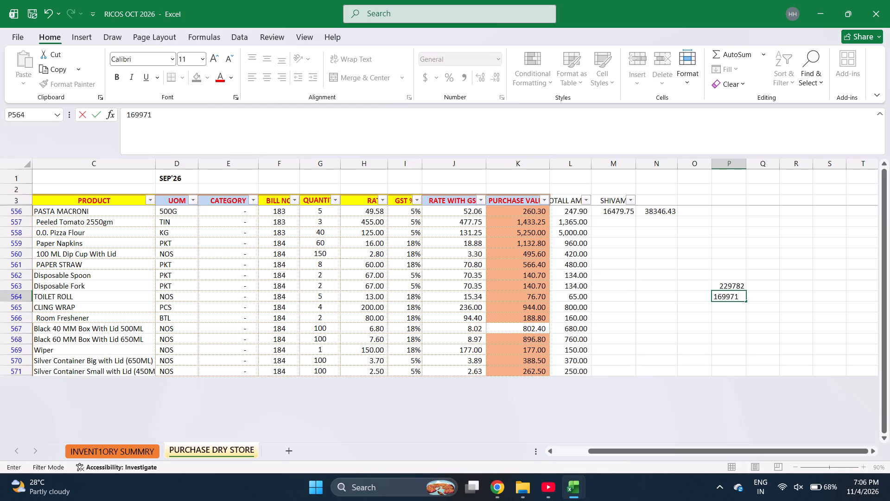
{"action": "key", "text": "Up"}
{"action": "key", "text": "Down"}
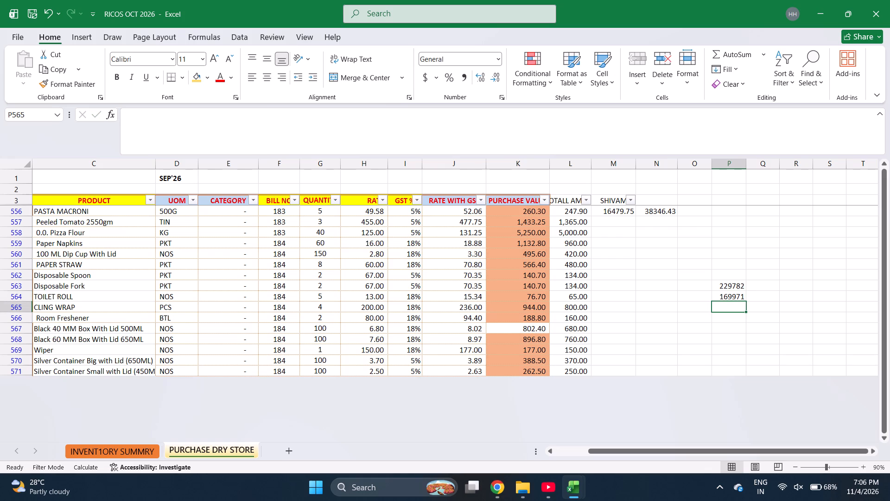
Select the cells from P565 up to P561 to read the sum of the two entered totals.
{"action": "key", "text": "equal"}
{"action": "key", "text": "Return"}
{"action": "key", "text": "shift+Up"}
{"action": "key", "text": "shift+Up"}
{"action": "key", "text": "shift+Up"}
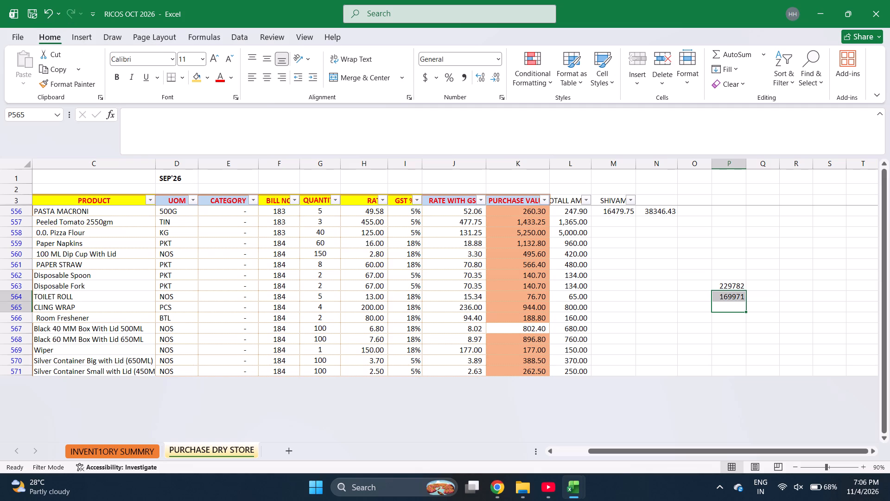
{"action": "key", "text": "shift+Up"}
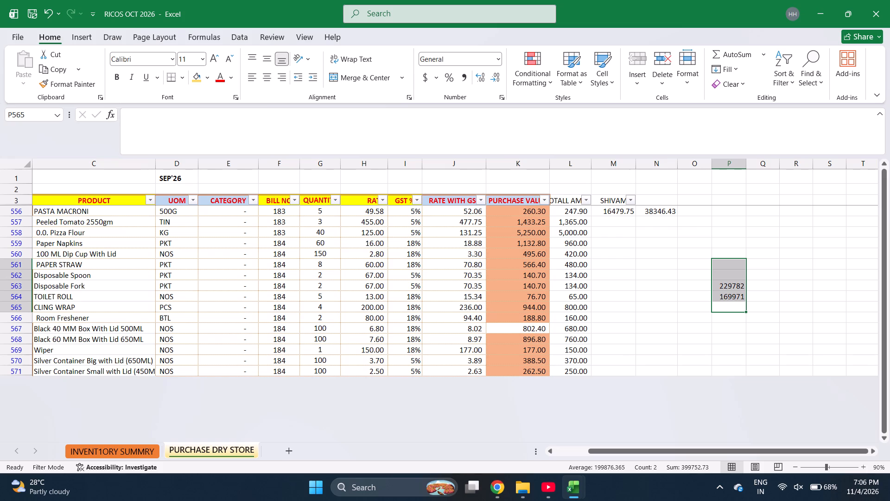
{"action": "scroll", "coordinate": [452, 394], "scroll_direction": "right", "scroll_amount": 3}
{"action": "scroll", "coordinate": [452, 394], "scroll_direction": "up", "scroll_amount": 2}
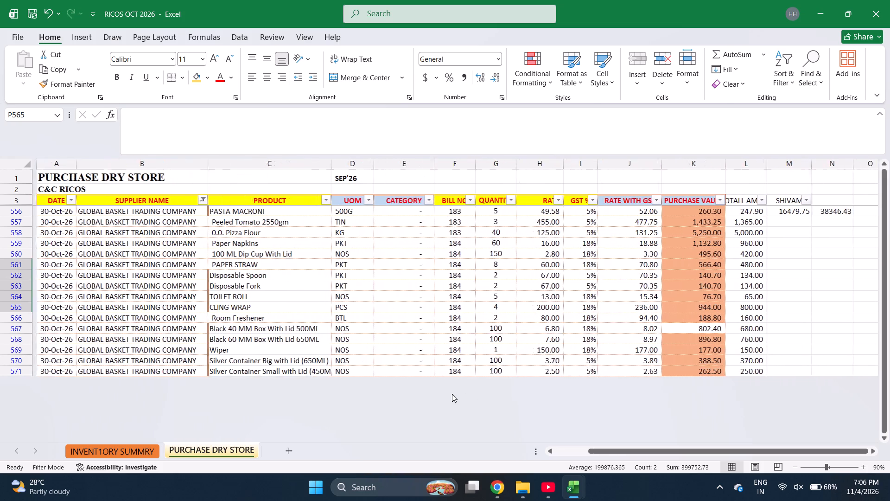
Look through the filtered Global Basket Trading Company rows for late October, checking bill numbers and SHIVAM amounts down to the list's end.
{"action": "scroll", "coordinate": [452, 394], "scroll_direction": "up", "scroll_amount": 2}
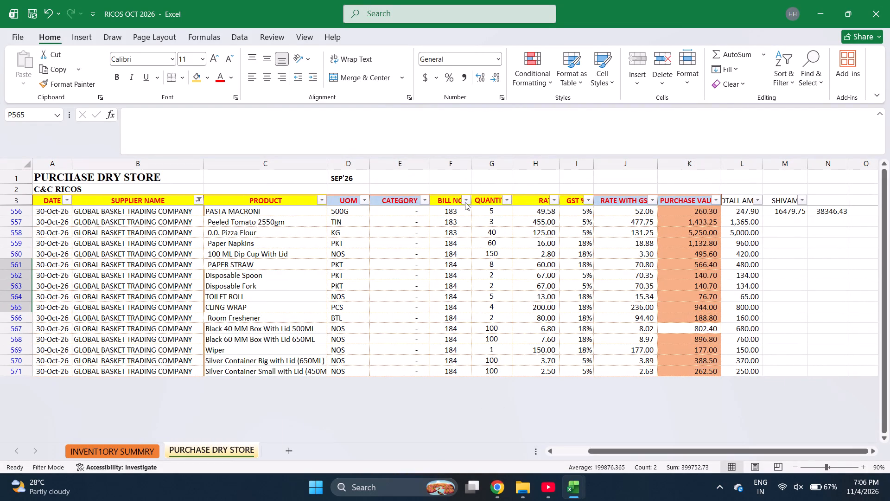
{"action": "left_click", "coordinate": [467, 199]}
{"action": "left_click", "coordinate": [467, 199]}
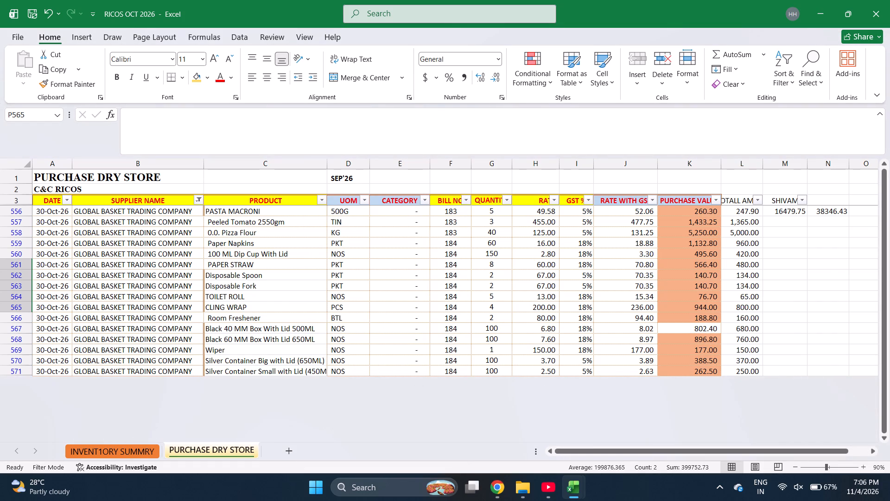
{"action": "scroll", "coordinate": [281, 307], "scroll_direction": "down", "scroll_amount": 1}
{"action": "scroll", "coordinate": [281, 307], "scroll_direction": "up", "scroll_amount": 2}
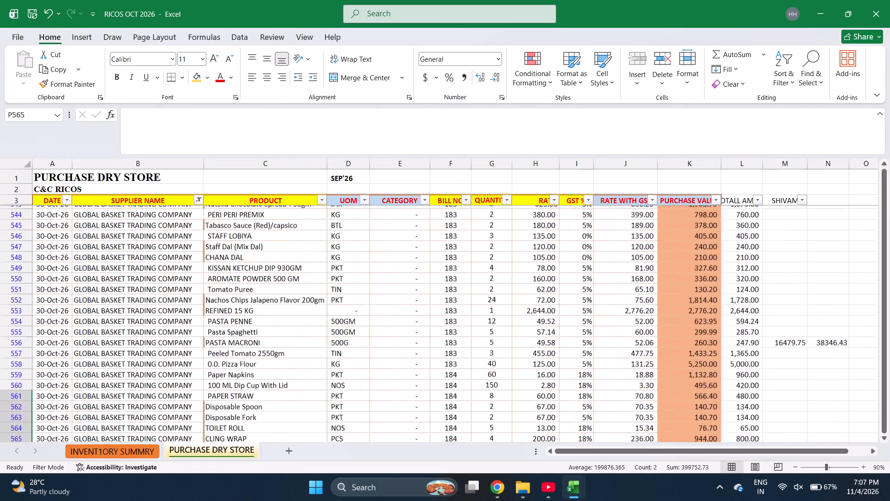
{"action": "scroll", "coordinate": [281, 307], "scroll_direction": "up", "scroll_amount": 2}
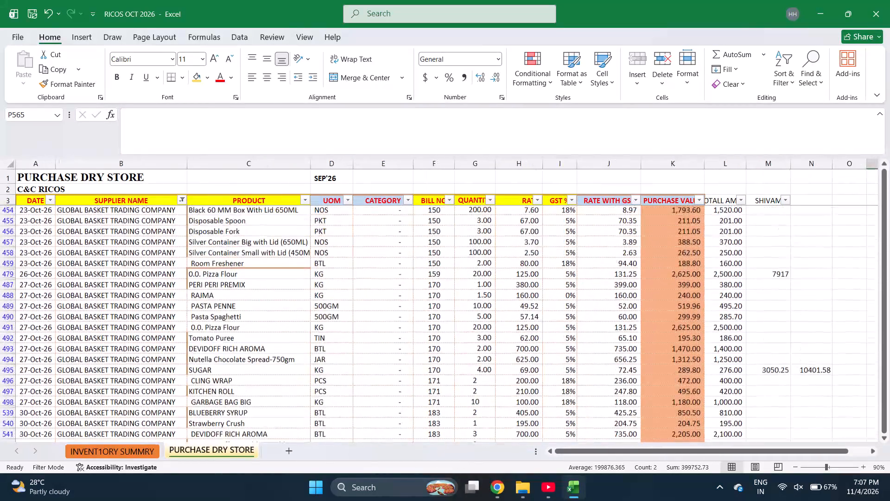
{"action": "scroll", "coordinate": [281, 307], "scroll_direction": "up", "scroll_amount": 1}
{"action": "scroll", "coordinate": [281, 307], "scroll_direction": "down", "scroll_amount": 3}
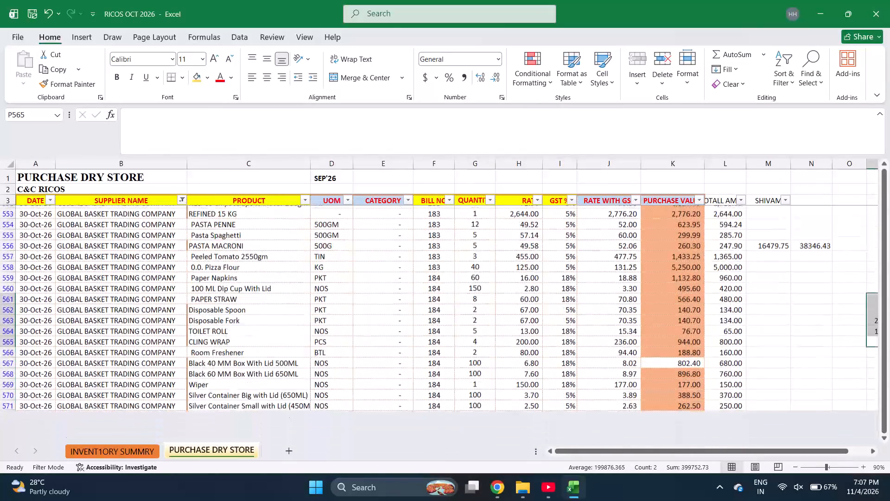
{"action": "scroll", "coordinate": [281, 307], "scroll_direction": "down", "scroll_amount": 1}
{"action": "scroll", "coordinate": [281, 307], "scroll_direction": "up", "scroll_amount": 1}
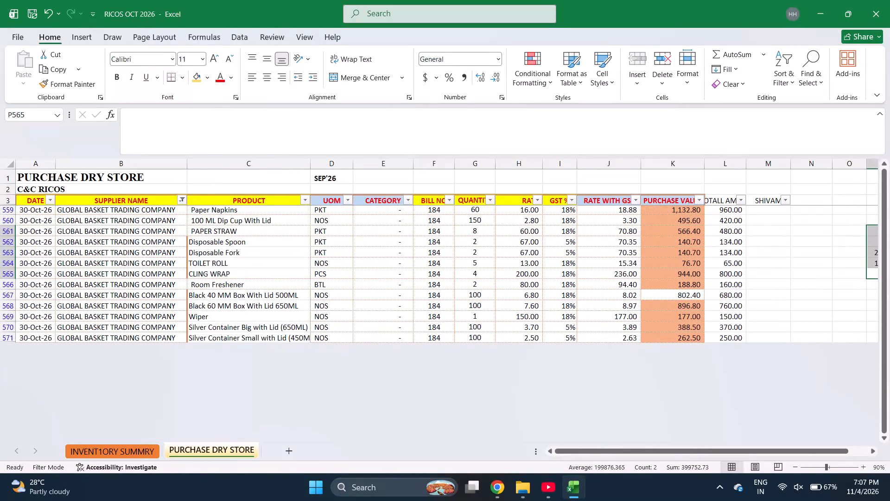
{"action": "left_click", "coordinate": [293, 304]}
{"action": "key", "text": "ctrl+Down"}
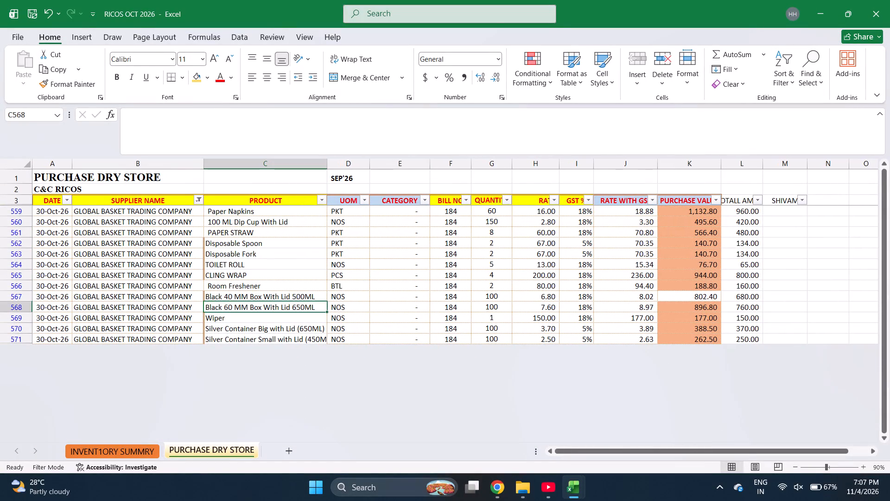
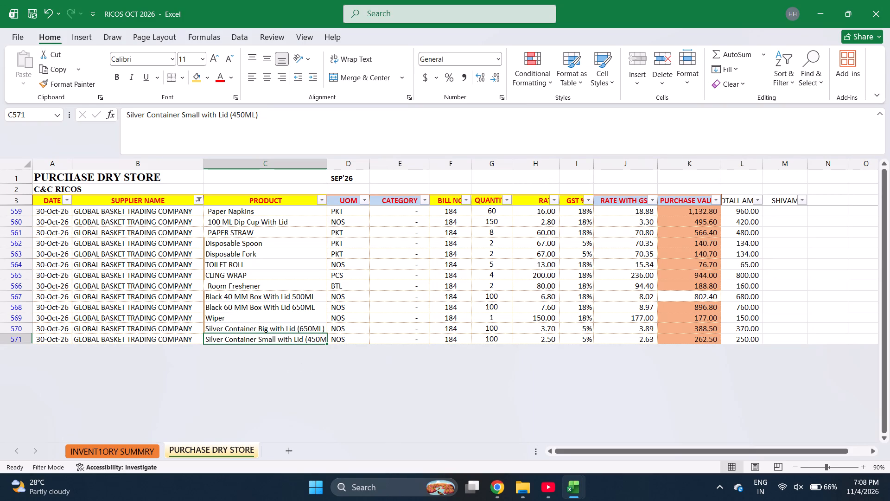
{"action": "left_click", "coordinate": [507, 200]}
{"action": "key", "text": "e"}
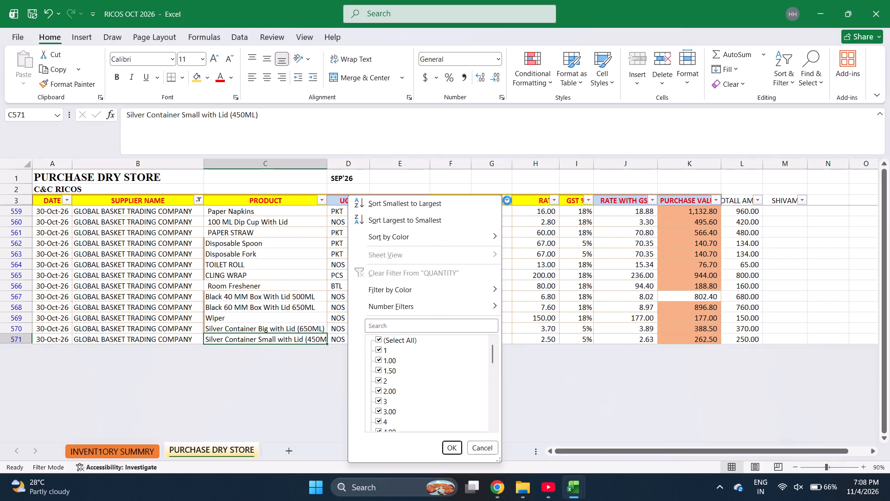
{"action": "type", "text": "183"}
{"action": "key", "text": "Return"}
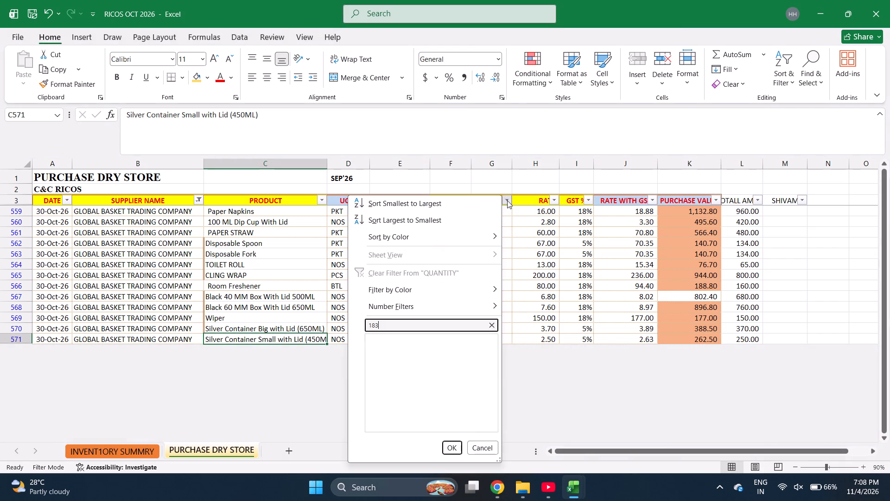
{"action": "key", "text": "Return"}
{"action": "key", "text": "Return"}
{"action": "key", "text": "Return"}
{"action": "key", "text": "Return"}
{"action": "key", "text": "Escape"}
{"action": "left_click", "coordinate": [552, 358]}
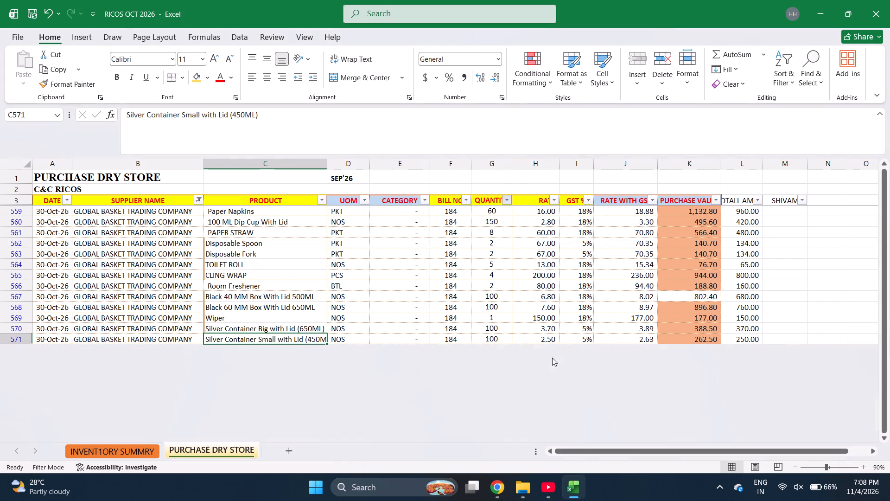
Filter the BILL NO column to bill 183 for Global Basket Trading Company.
{"action": "scroll", "coordinate": [449, 276], "scroll_direction": "up", "scroll_amount": 2}
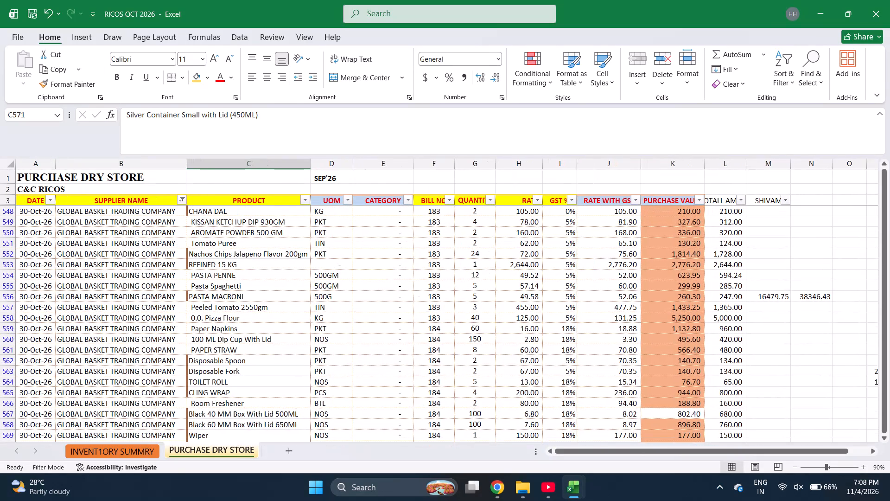
{"action": "scroll", "coordinate": [444, 266], "scroll_direction": "up", "scroll_amount": 2}
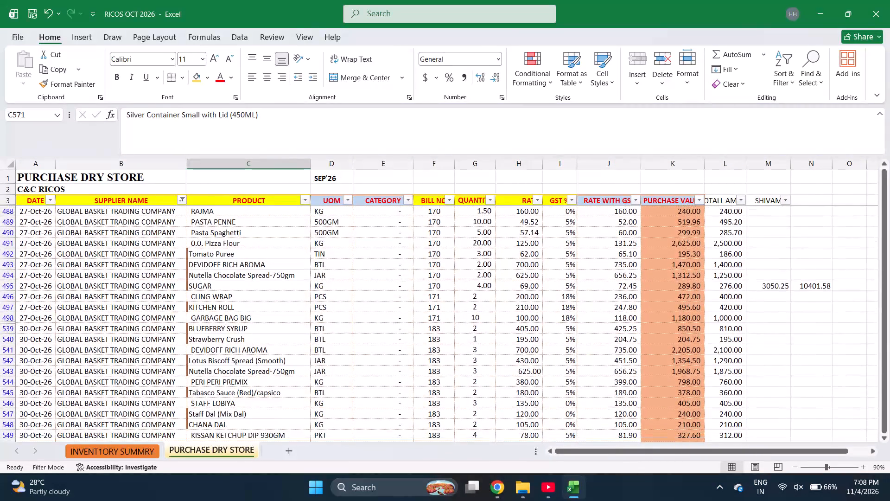
{"action": "left_click", "coordinate": [449, 203]}
{"action": "key", "text": "e"}
{"action": "type", "text": "183"}
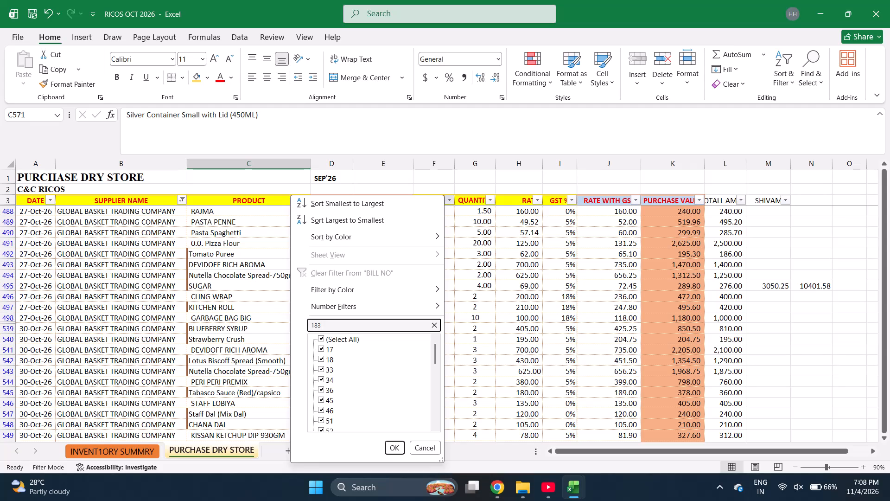
{"action": "key", "text": "Return"}
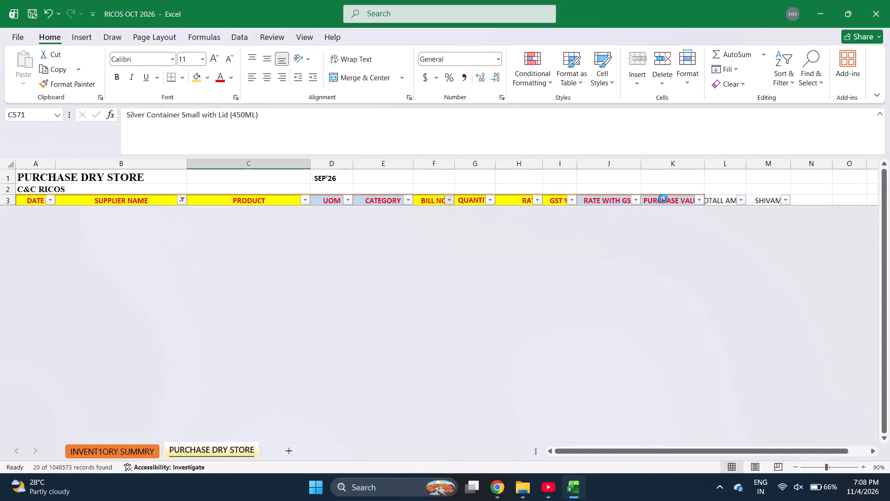
Select the bill 183 purchase values from K539 down to K558 to read their sum, and check it against the formula in N556.
{"action": "scroll", "coordinate": [665, 234], "scroll_direction": "up", "scroll_amount": 4}
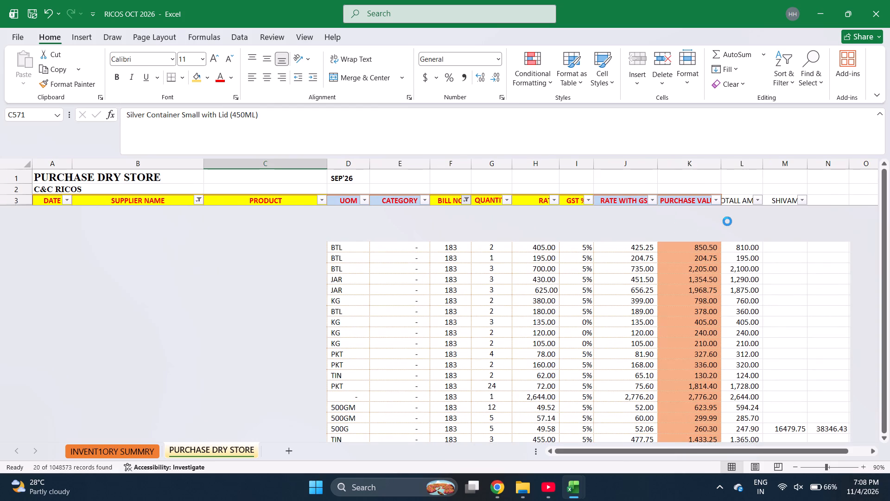
{"action": "scroll", "coordinate": [713, 229], "scroll_direction": "left", "scroll_amount": 1}
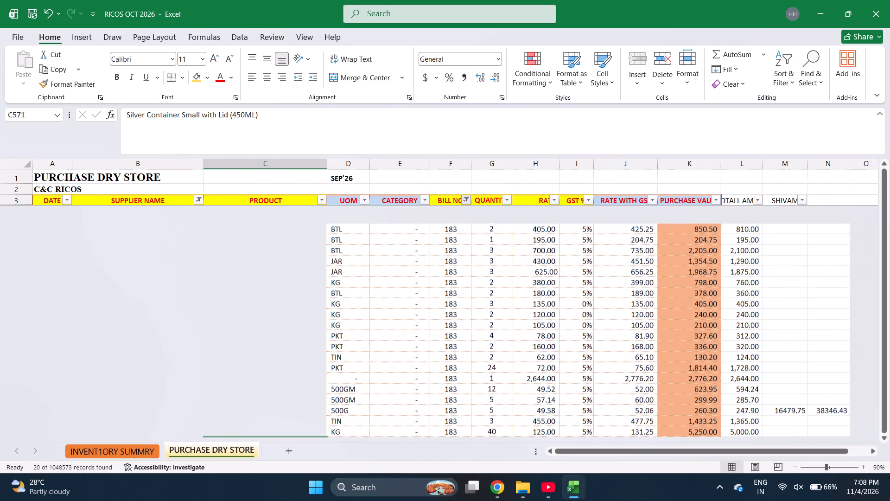
{"action": "left_click", "coordinate": [675, 211]}
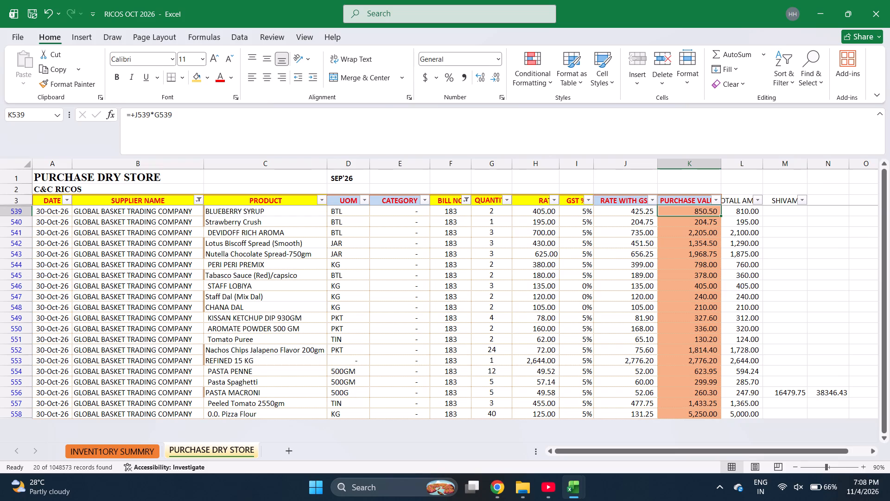
{"action": "key", "text": "ctrl+shift+Down"}
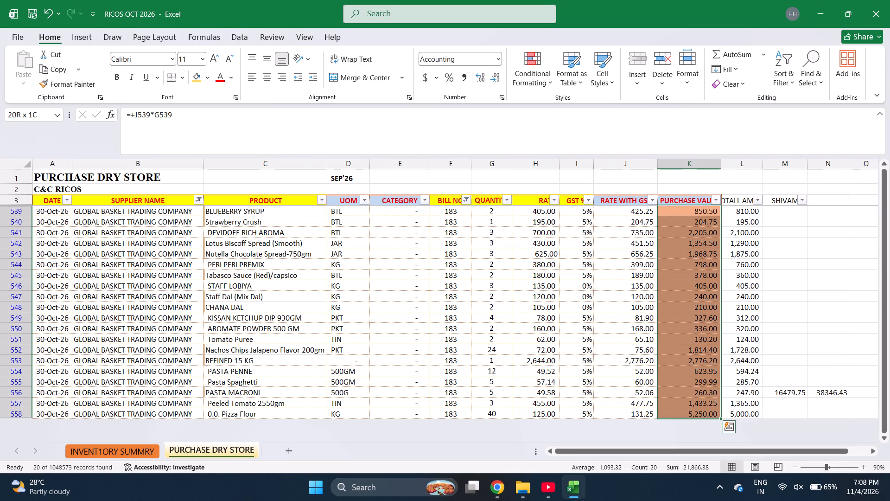
{"action": "left_click", "coordinate": [820, 391]}
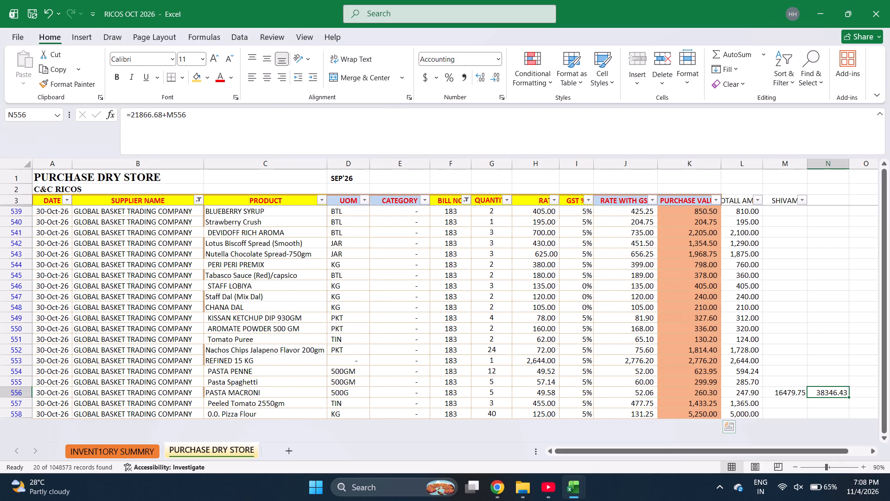
Change the BILL NO filter to bill 184.
{"action": "left_click", "coordinate": [467, 199]}
{"action": "key", "text": "e"}
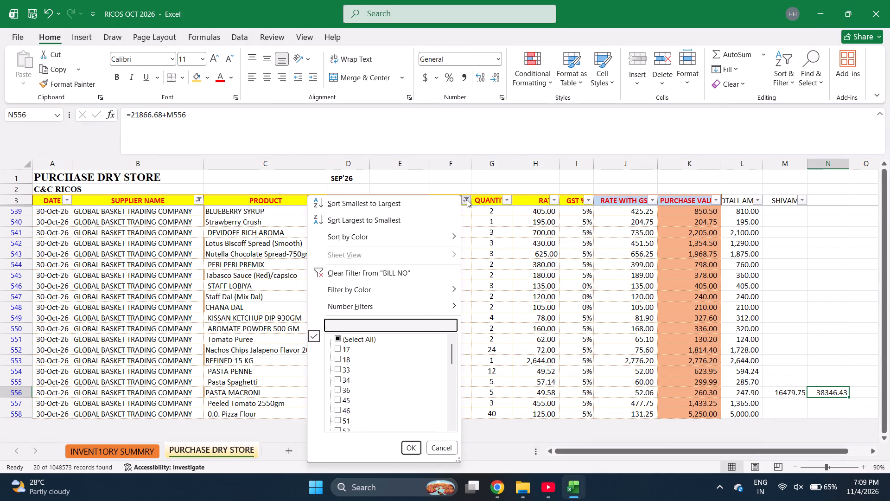
{"action": "type", "text": "184"}
{"action": "key", "text": "Return"}
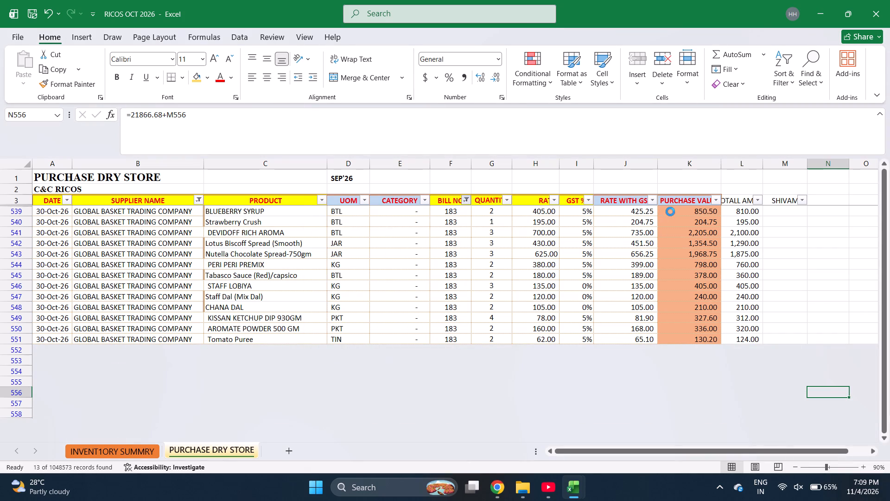
Select the bill 184 purchase values from K559 down to K571 to read their sum.
{"action": "scroll", "coordinate": [670, 212], "scroll_direction": "up", "scroll_amount": 1}
{"action": "scroll", "coordinate": [670, 212], "scroll_direction": "down", "scroll_amount": 1}
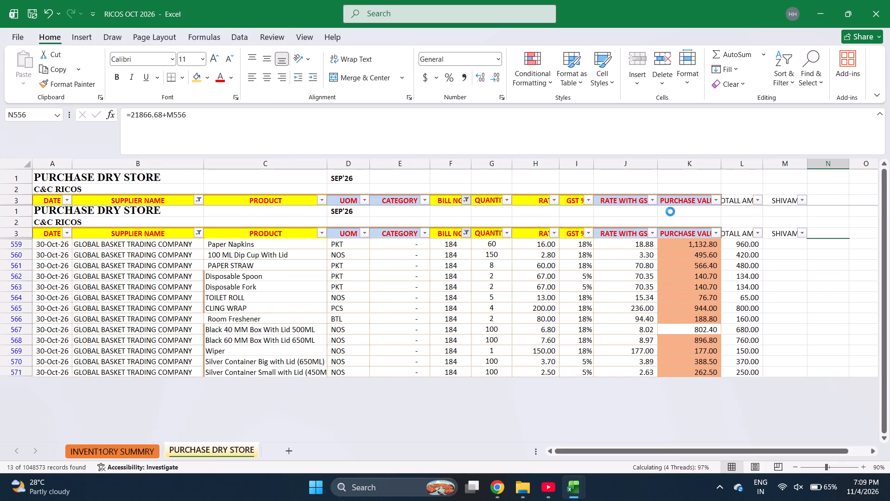
{"action": "left_click", "coordinate": [690, 244]}
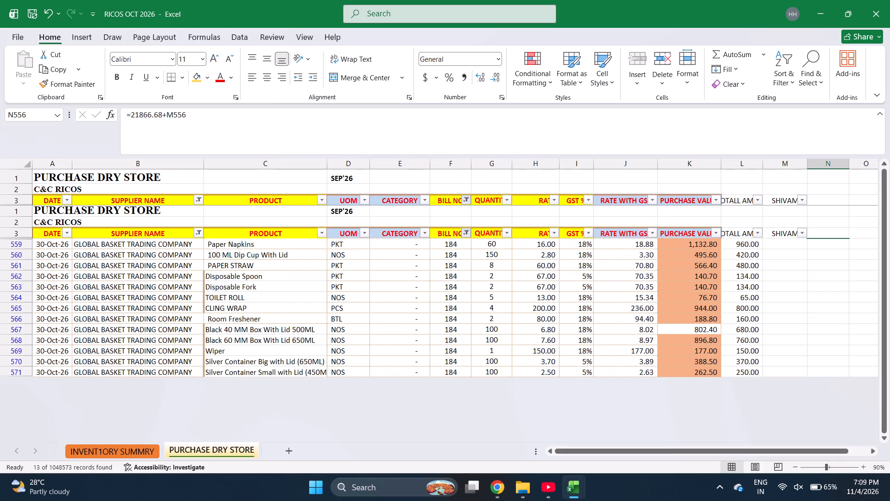
{"action": "left_click", "coordinate": [690, 244]}
{"action": "left_click", "coordinate": [690, 244]}
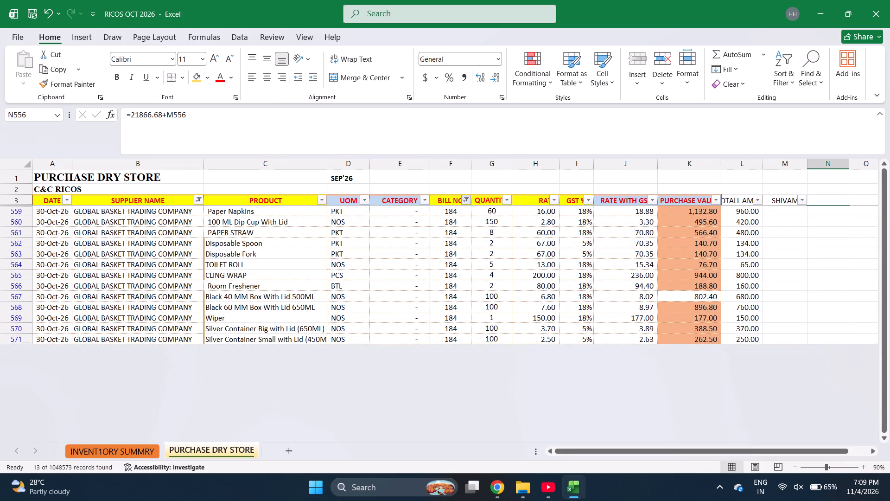
{"action": "scroll", "coordinate": [691, 231], "scroll_direction": "up", "scroll_amount": 1}
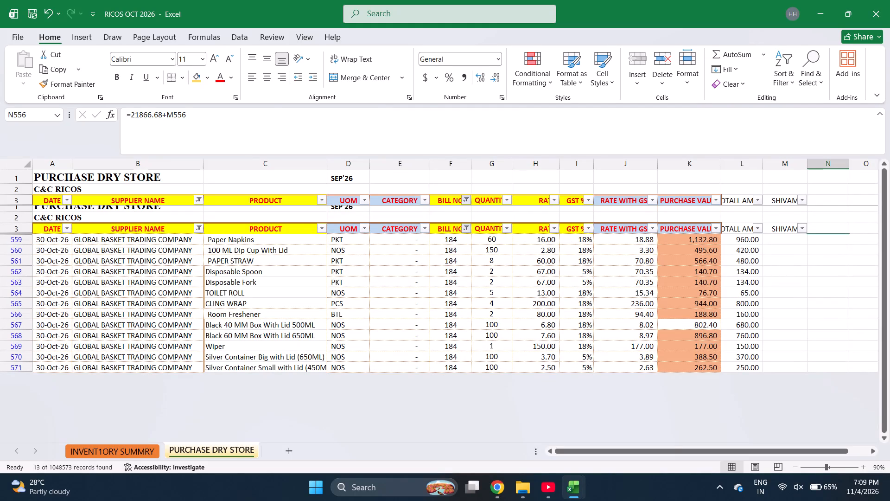
{"action": "left_click", "coordinate": [700, 242]}
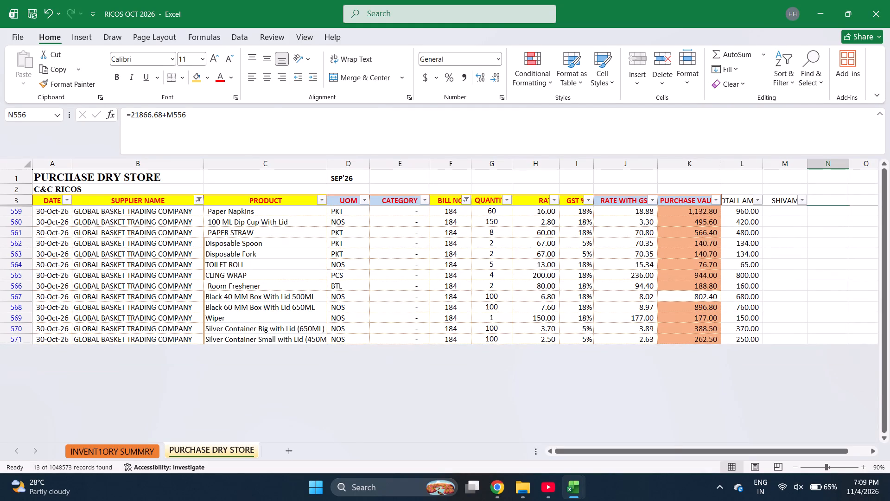
{"action": "left_click", "coordinate": [695, 210]}
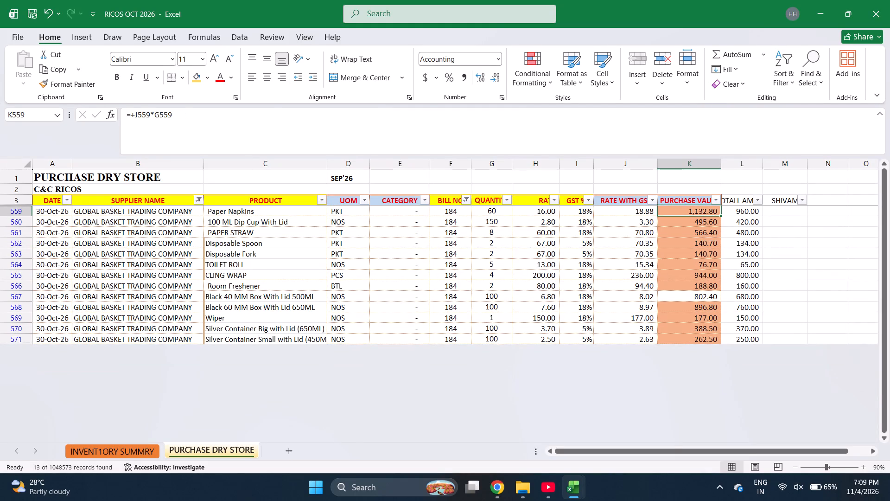
{"action": "left_click", "coordinate": [695, 210]}
{"action": "key", "text": "ctrl+shift+Down"}
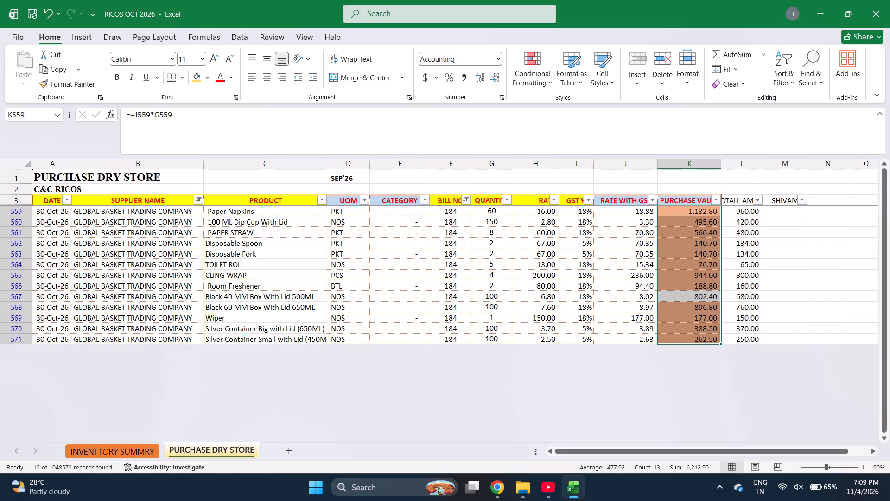
Change the BILL NO filter to bill 170.
{"action": "left_click", "coordinate": [467, 200]}
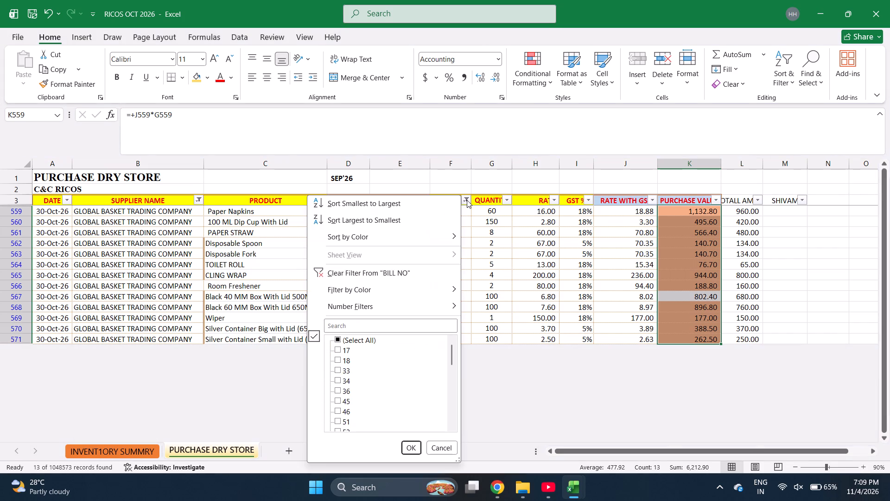
{"action": "key", "text": "e"}
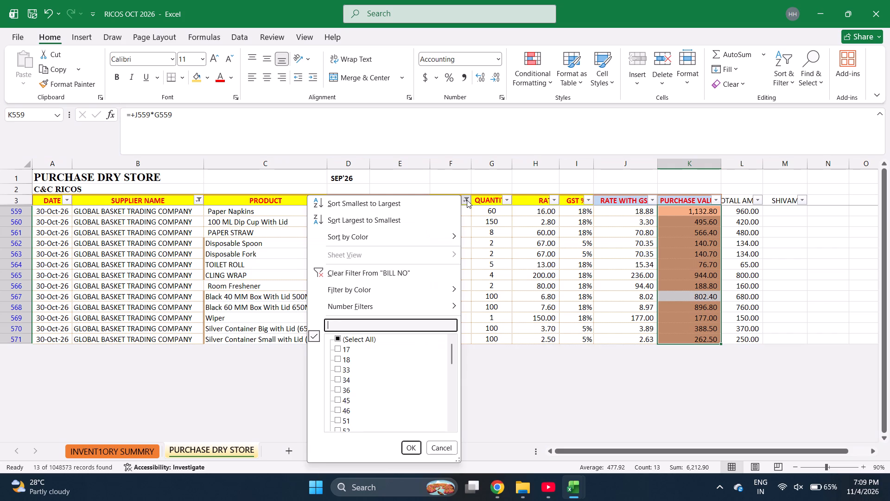
{"action": "type", "text": "170"}
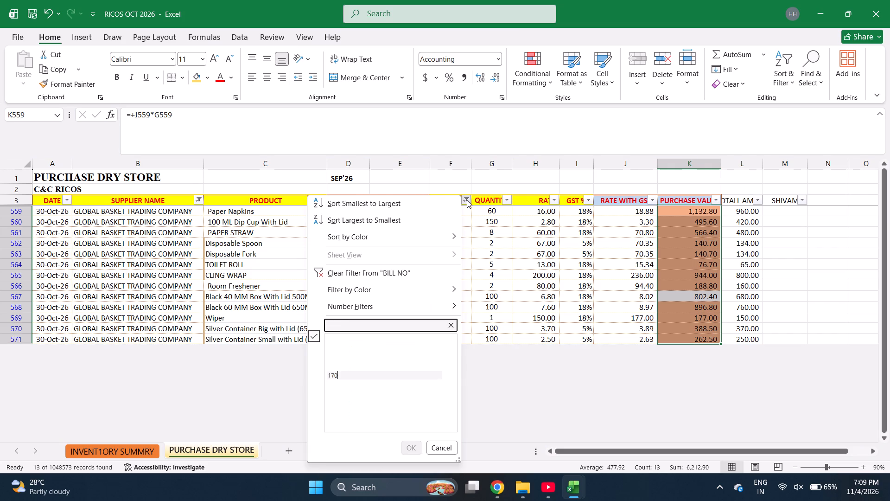
{"action": "key", "text": "Return"}
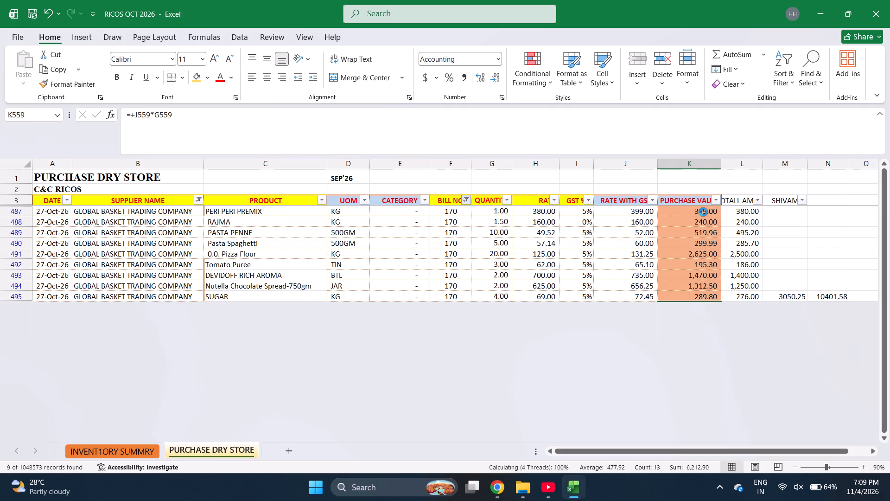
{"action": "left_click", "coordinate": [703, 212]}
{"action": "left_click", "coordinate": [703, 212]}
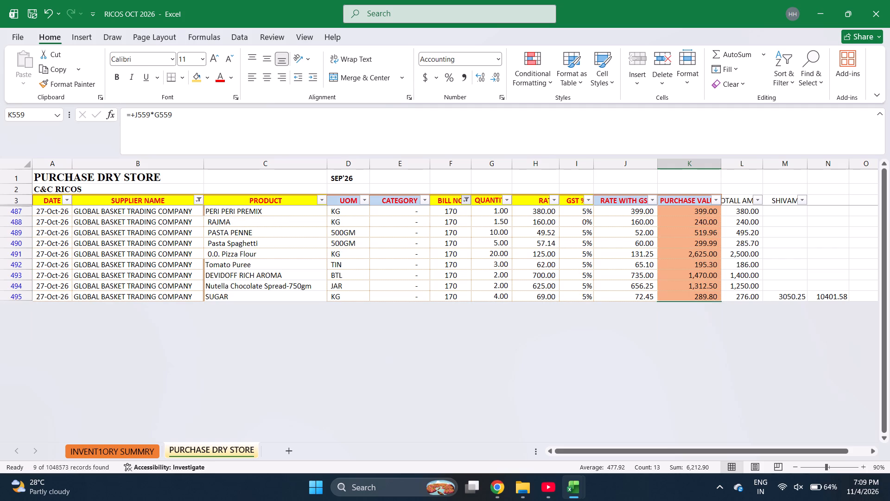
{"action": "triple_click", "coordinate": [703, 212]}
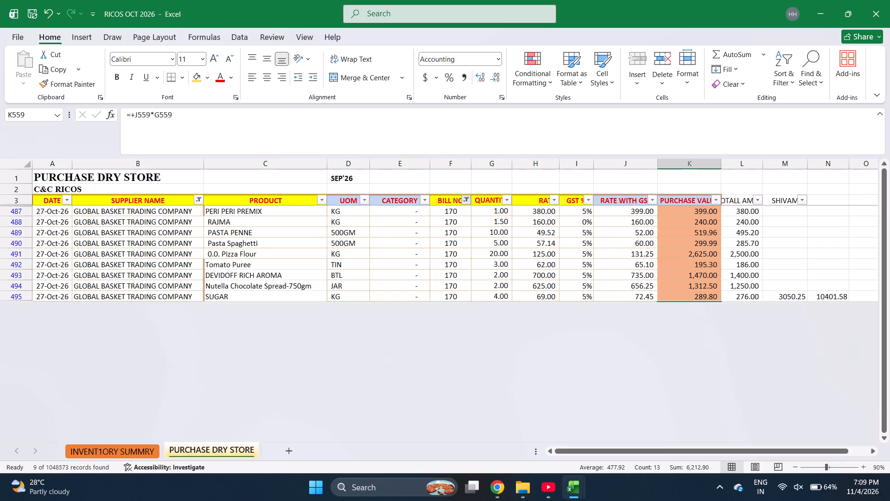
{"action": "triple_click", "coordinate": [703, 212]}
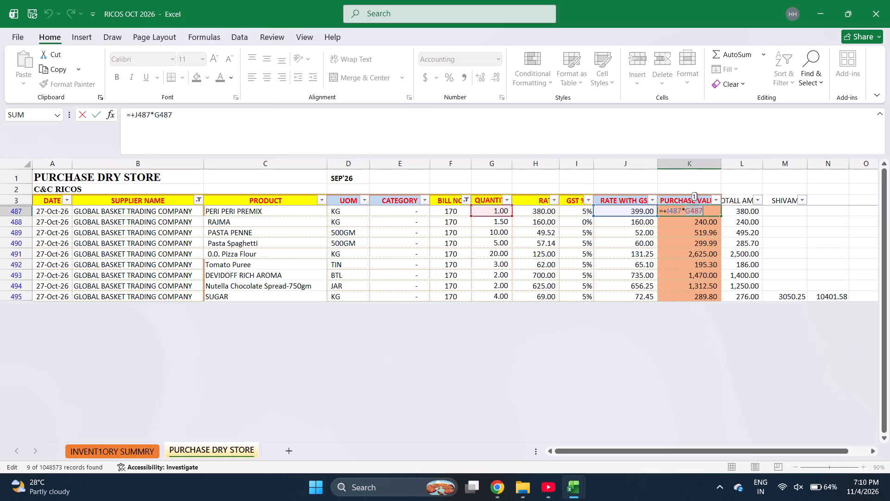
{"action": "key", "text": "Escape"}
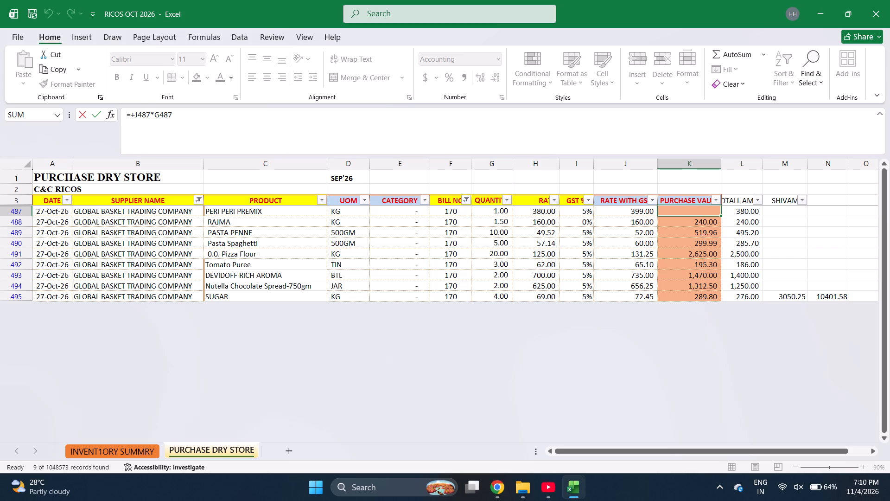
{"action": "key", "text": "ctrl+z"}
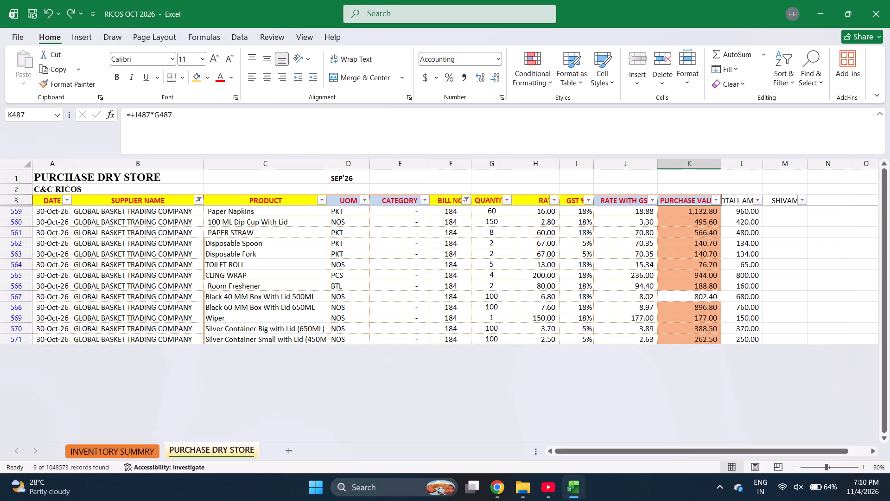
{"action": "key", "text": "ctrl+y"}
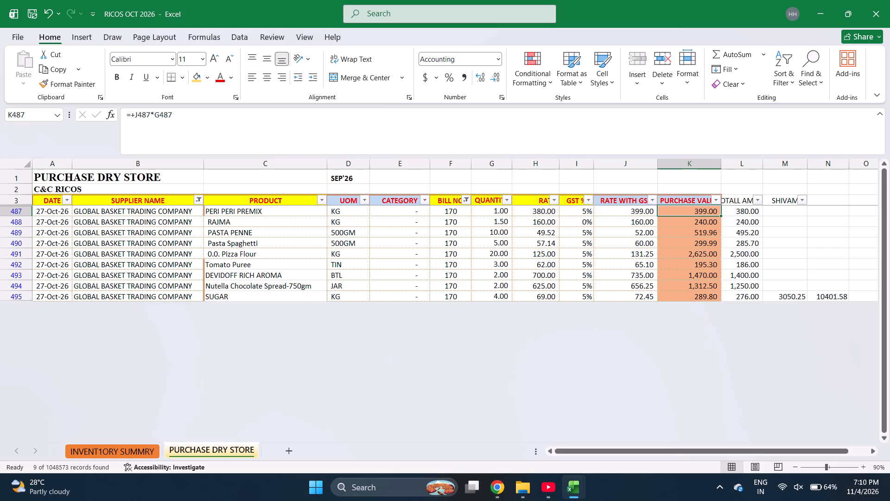
Select the bill 170 purchase values from K487 down to K495 to read their sum.
{"action": "key", "text": "shift+Down"}
{"action": "key", "text": "shift+Down"}
{"action": "key", "text": "shift+Down"}
{"action": "key", "text": "shift+Down"}
{"action": "key", "text": "shift+Down"}
{"action": "key", "text": "shift+Down"}
{"action": "key", "text": "shift+Down"}
{"action": "key", "text": "shift+Down"}
{"action": "key", "text": "shift+Down"}
{"action": "key", "text": "shift+Down"}
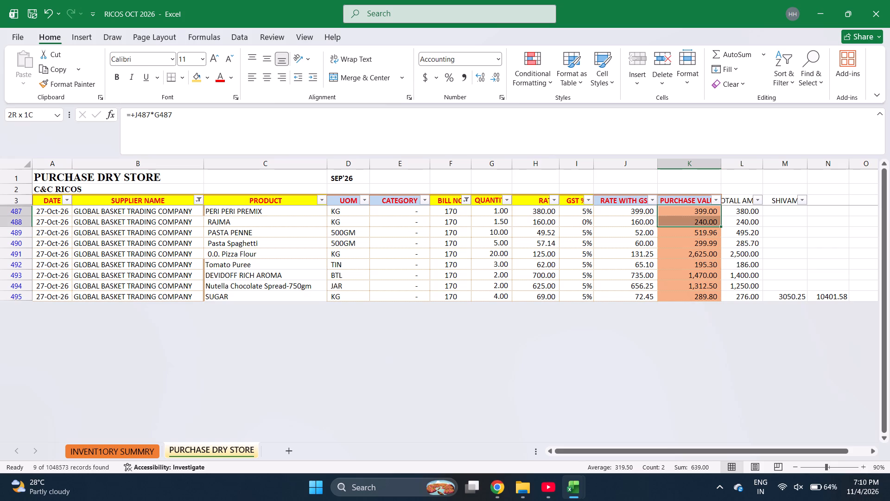
{"action": "key", "text": "shift+Down"}
{"action": "key", "text": "shift+Down"}
{"action": "key", "text": "shift+Down"}
{"action": "key", "text": "shift+Down"}
{"action": "key", "text": "shift+Down"}
{"action": "key", "text": "shift+Down"}
{"action": "key", "text": "shift+Down"}
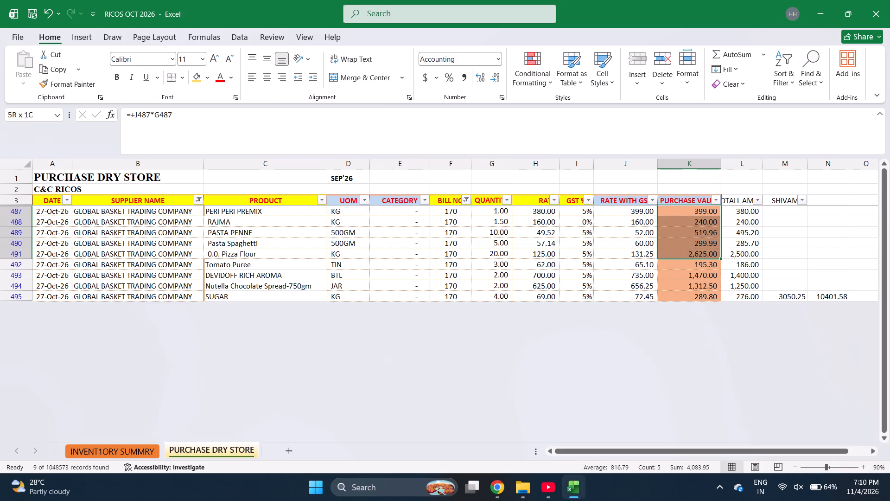
{"action": "key", "text": "shift+Down"}
{"action": "key", "text": "shift+Down"}
{"action": "key", "text": "shift+Down"}
{"action": "key", "text": "shift+Down"}
{"action": "key", "text": "shift+Down"}
{"action": "key", "text": "shift+Down"}
{"action": "key", "text": "shift+Down"}
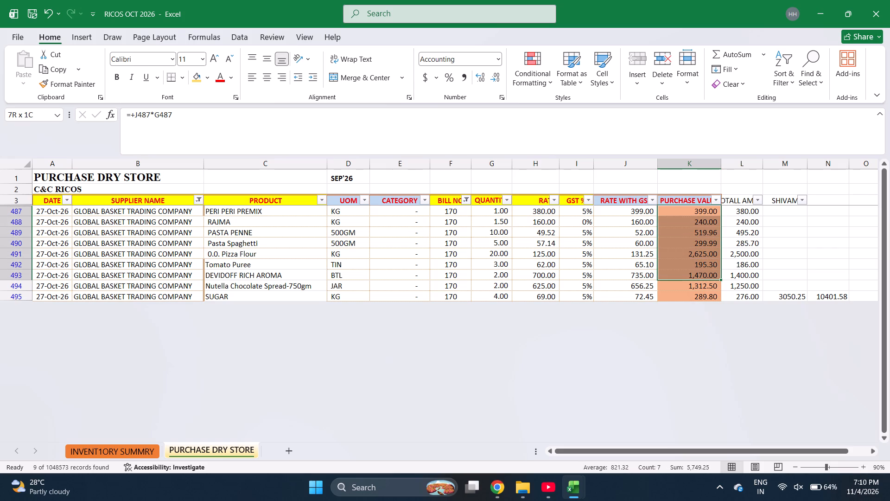
{"action": "key", "text": "shift+Down"}
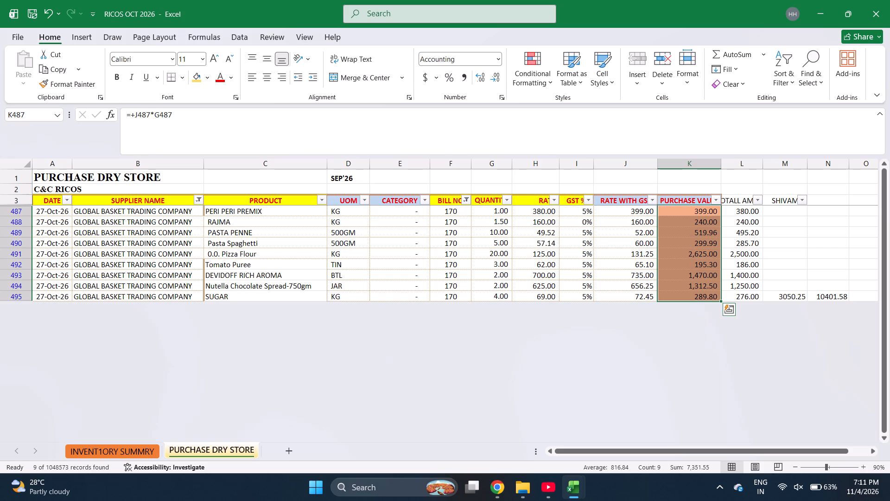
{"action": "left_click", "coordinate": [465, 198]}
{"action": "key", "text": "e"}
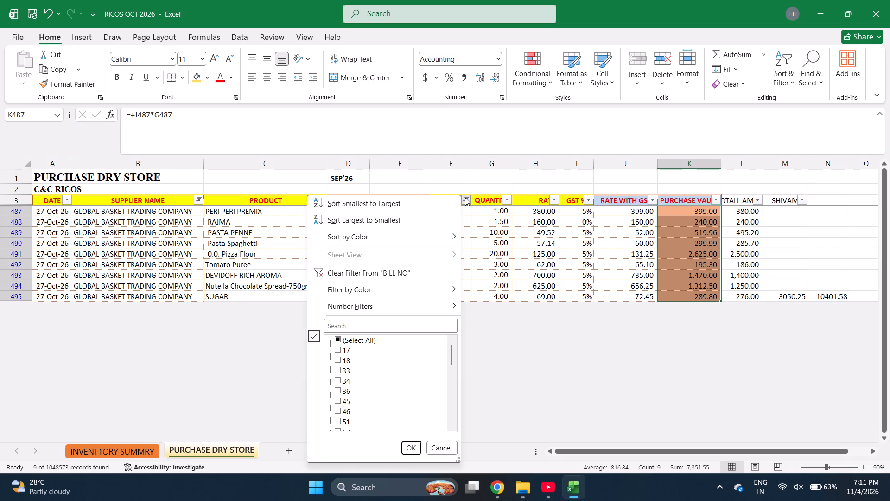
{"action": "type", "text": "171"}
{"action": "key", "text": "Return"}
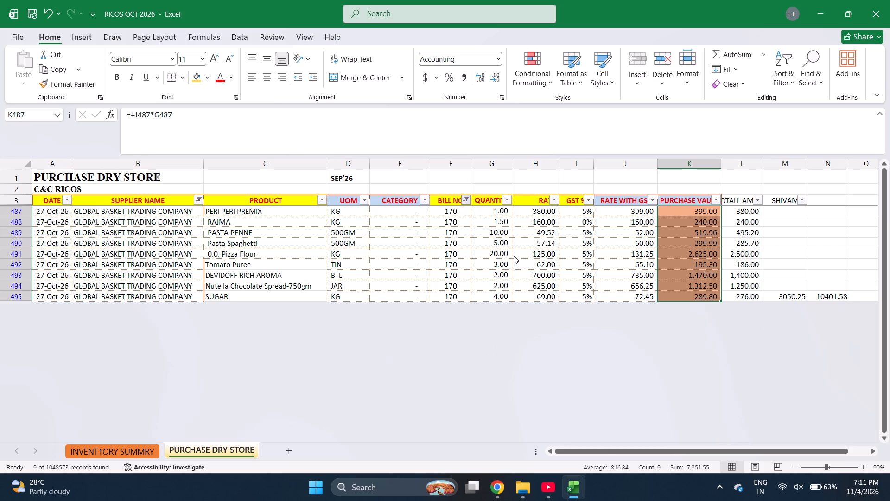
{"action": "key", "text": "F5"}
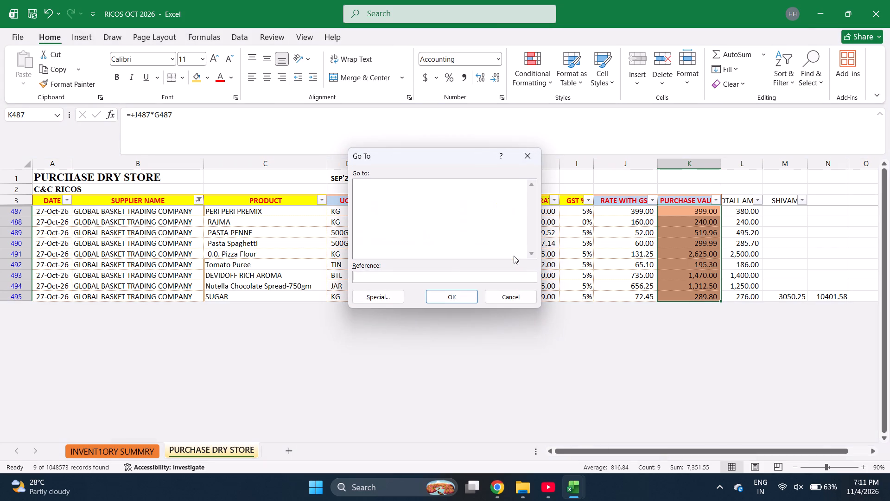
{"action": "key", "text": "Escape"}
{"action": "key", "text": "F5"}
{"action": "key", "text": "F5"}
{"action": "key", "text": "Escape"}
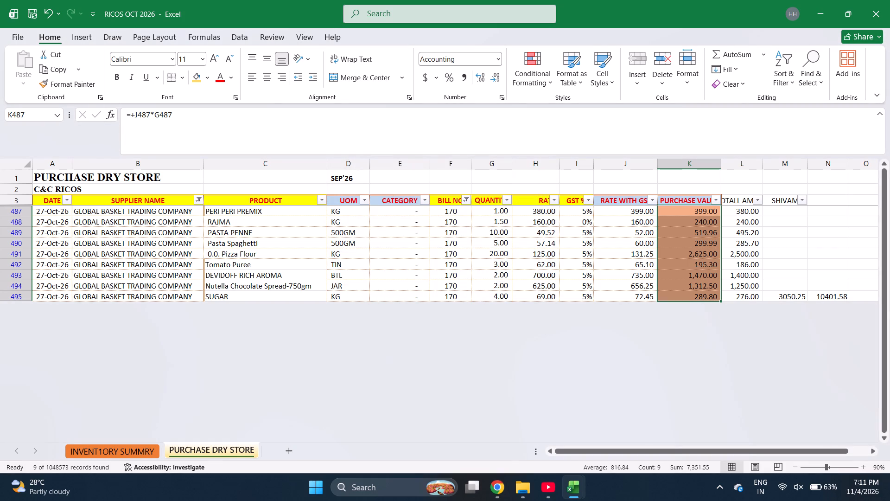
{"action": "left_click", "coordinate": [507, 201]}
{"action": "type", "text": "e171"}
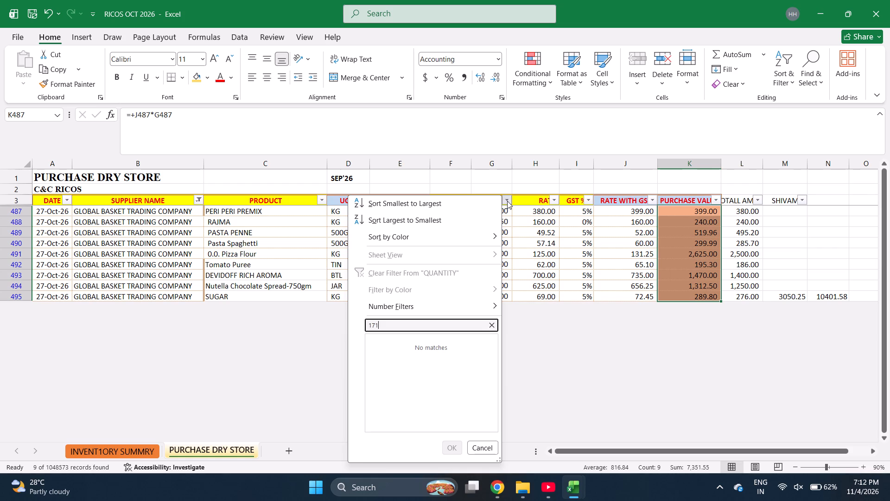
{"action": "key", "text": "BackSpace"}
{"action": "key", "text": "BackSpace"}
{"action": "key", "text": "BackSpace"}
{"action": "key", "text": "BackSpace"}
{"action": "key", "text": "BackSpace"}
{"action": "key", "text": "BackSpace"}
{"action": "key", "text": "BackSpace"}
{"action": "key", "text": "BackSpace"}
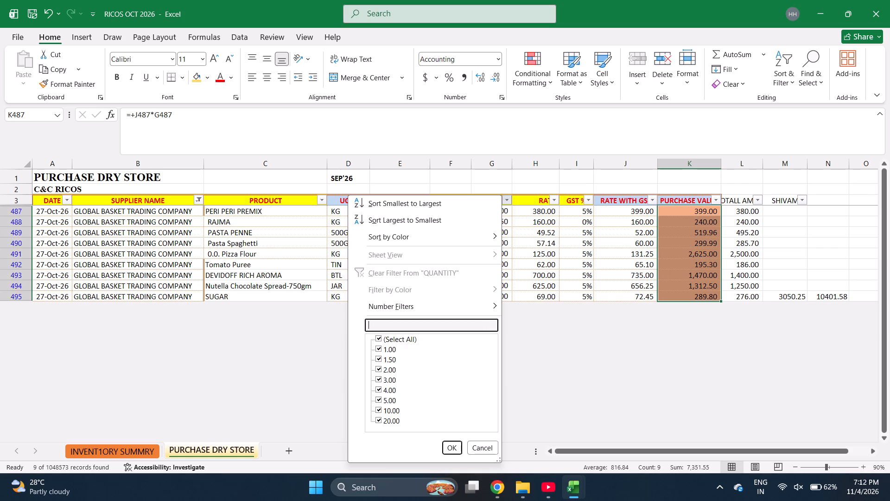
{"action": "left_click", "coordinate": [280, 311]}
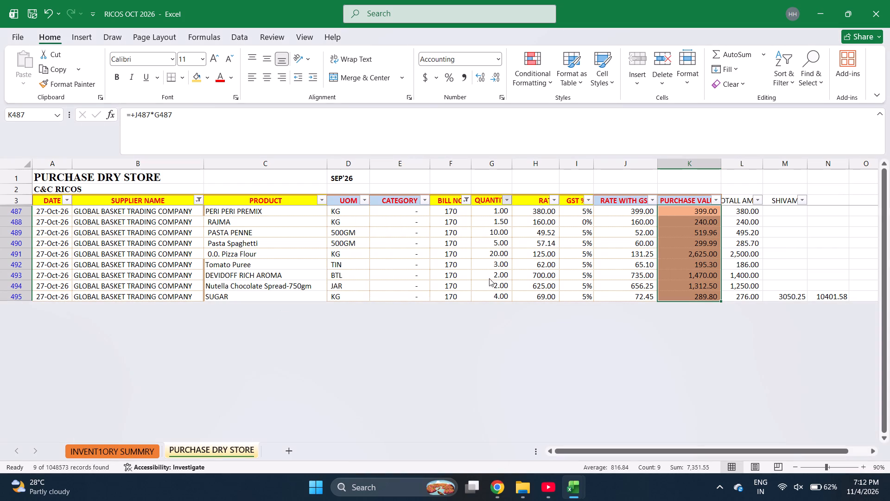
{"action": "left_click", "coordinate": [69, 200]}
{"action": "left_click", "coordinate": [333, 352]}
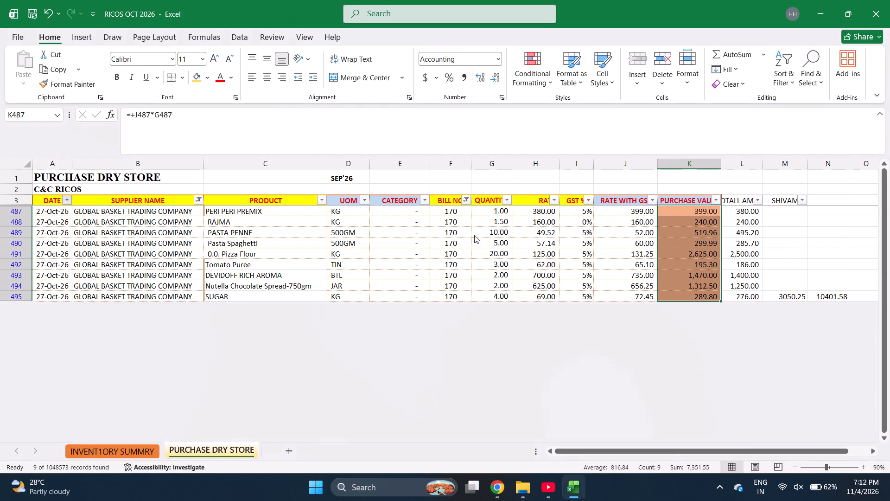
Change the BILL NO filter from bill 170 to bill 171.
{"action": "left_click", "coordinate": [462, 198]}
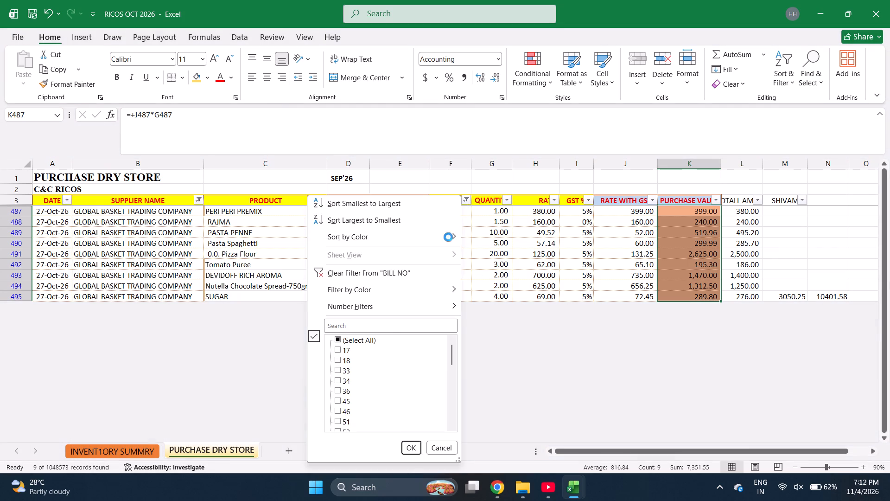
{"action": "scroll", "coordinate": [385, 408], "scroll_direction": "down", "scroll_amount": 3}
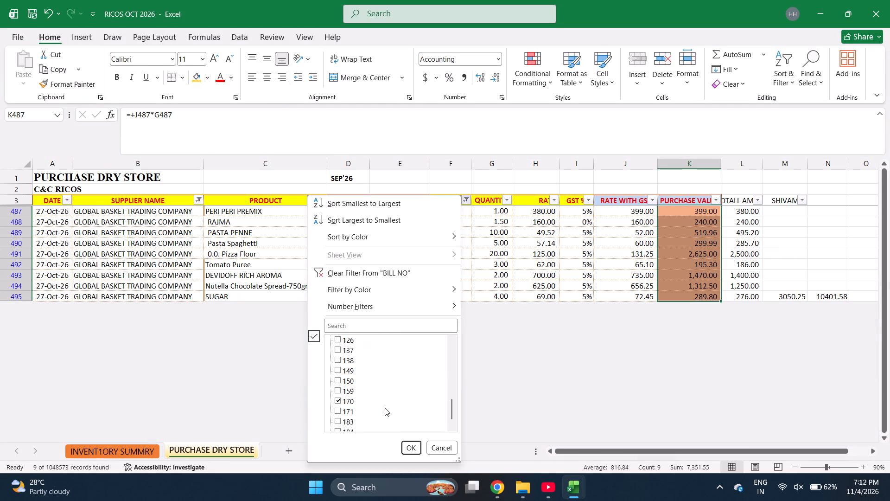
{"action": "scroll", "coordinate": [385, 408], "scroll_direction": "down", "scroll_amount": 1}
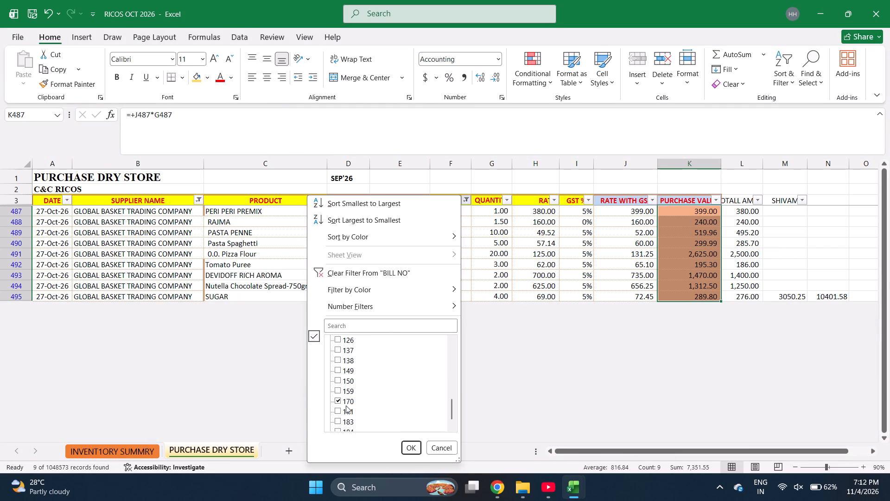
{"action": "left_click", "coordinate": [342, 398]}
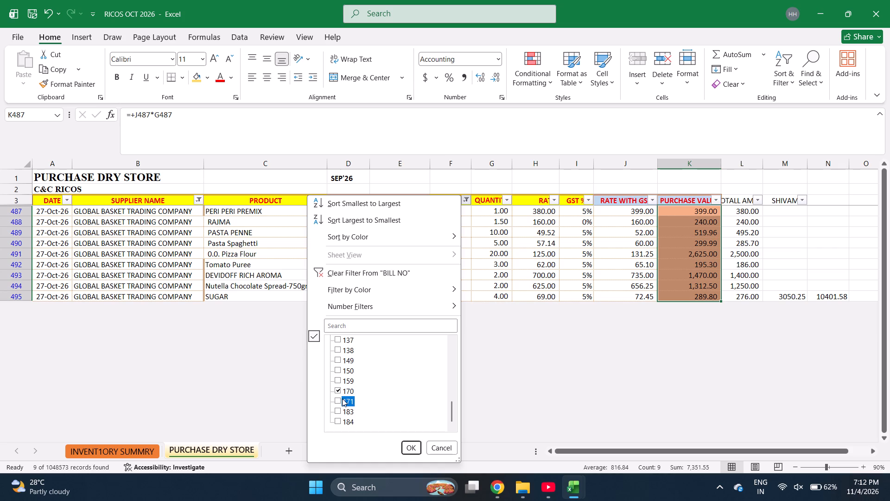
{"action": "left_click", "coordinate": [339, 388]}
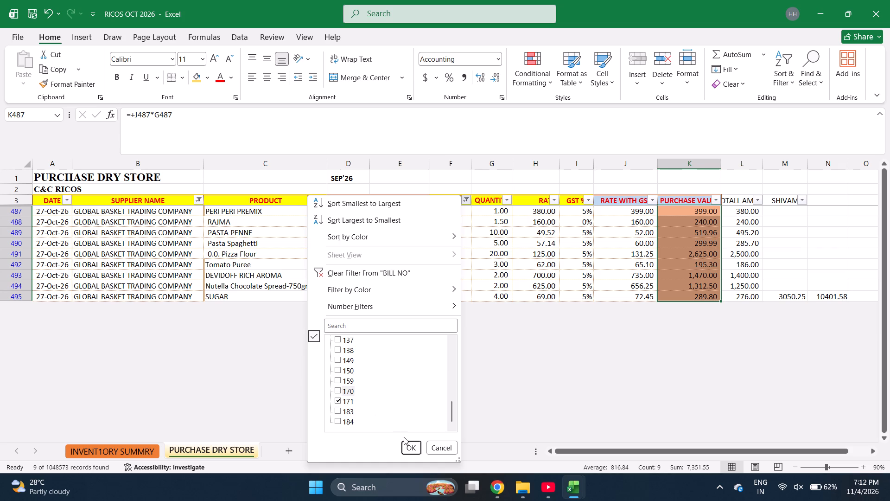
{"action": "left_click", "coordinate": [409, 442]}
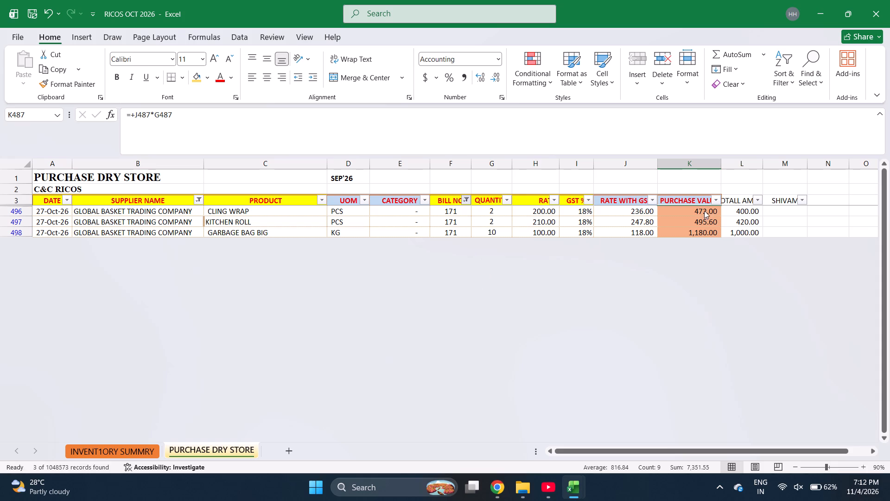
Select the bill 171 purchase values from K496 down to K498 to read their sum.
{"action": "left_click_drag", "start_coordinate": [705, 208], "coordinate": [707, 234]}
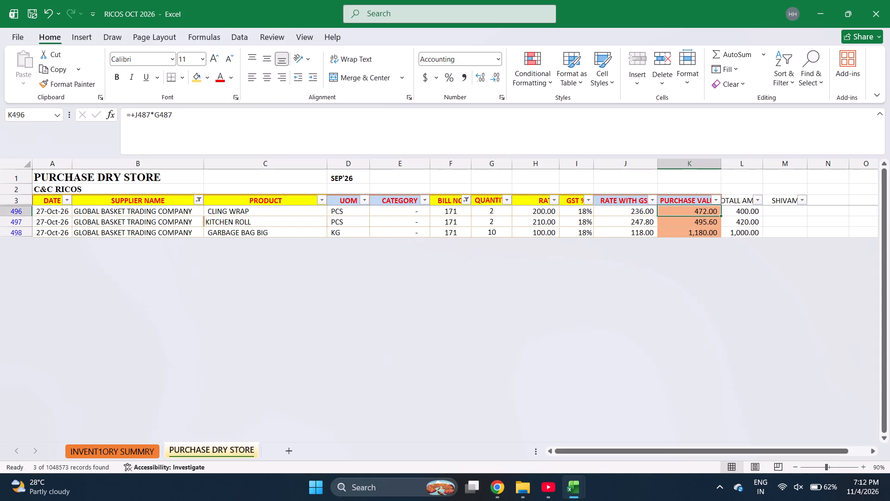
Search the BILL NO filter values for bill 162, and clear the search.
{"action": "left_click", "coordinate": [465, 201]}
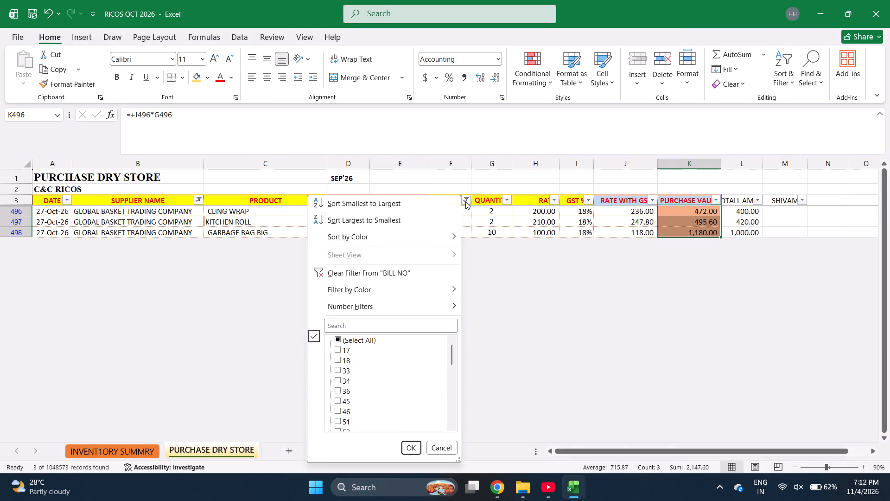
{"action": "type", "text": "w162"}
{"action": "type", "text": "e162"}
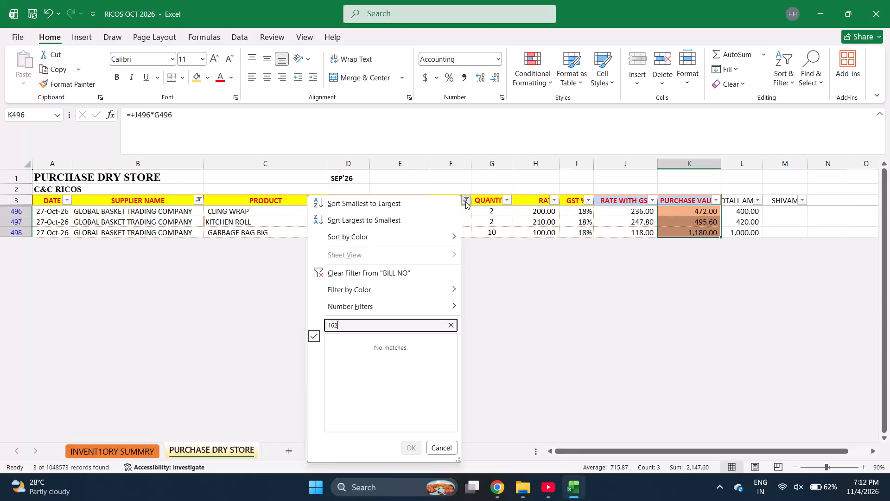
{"action": "key", "text": "Escape"}
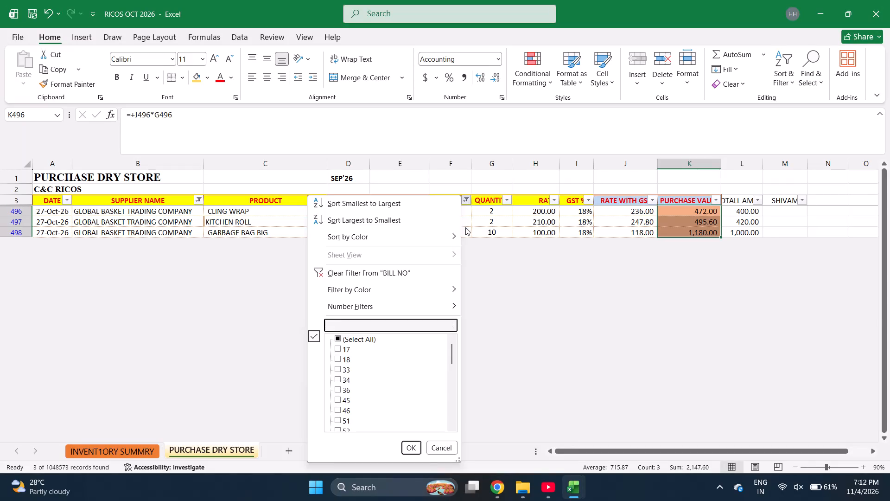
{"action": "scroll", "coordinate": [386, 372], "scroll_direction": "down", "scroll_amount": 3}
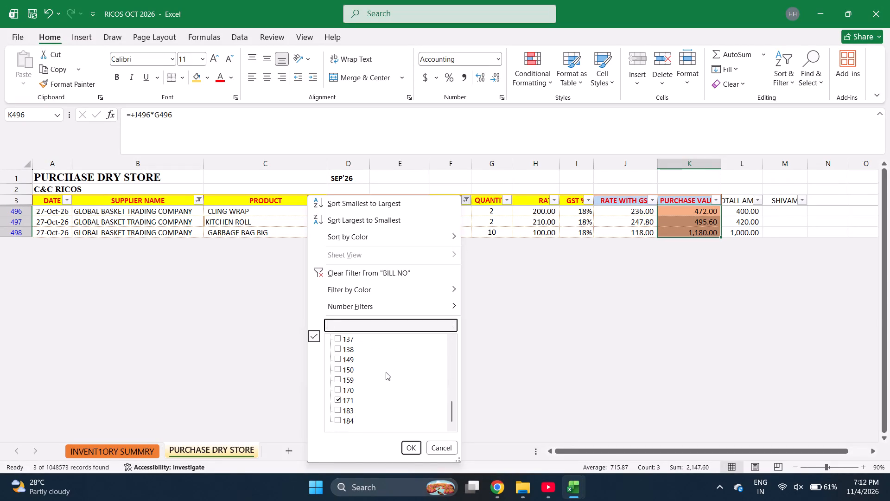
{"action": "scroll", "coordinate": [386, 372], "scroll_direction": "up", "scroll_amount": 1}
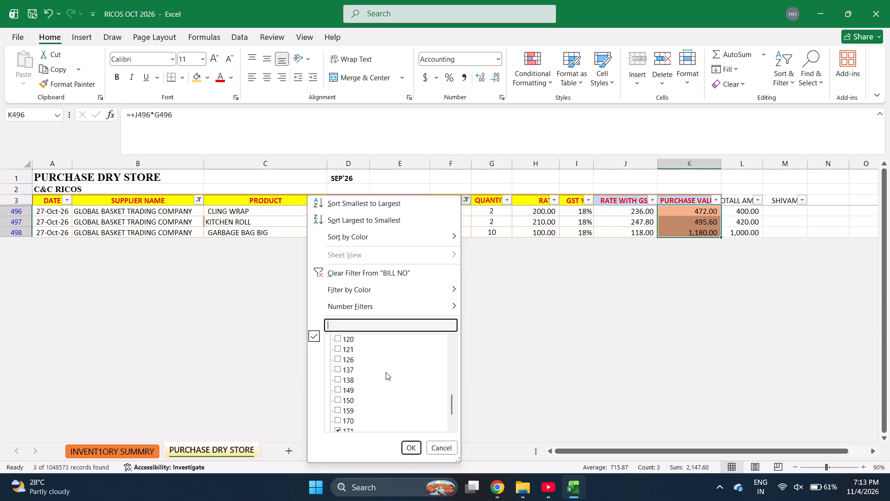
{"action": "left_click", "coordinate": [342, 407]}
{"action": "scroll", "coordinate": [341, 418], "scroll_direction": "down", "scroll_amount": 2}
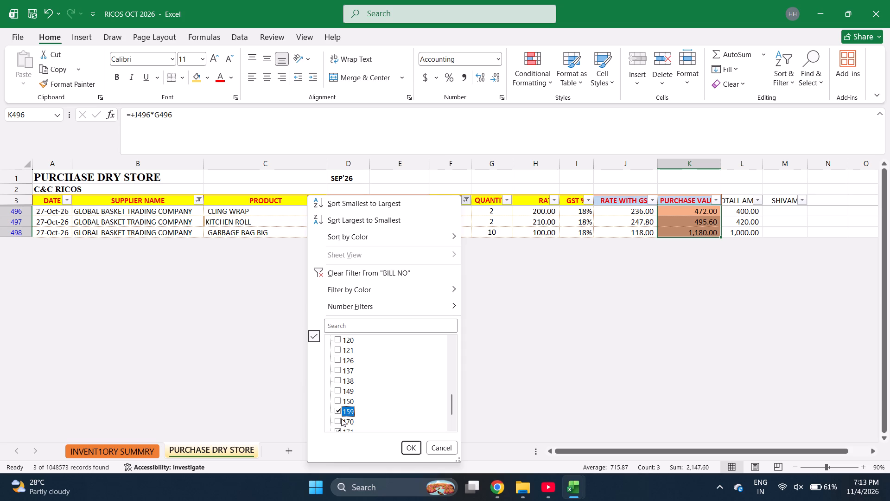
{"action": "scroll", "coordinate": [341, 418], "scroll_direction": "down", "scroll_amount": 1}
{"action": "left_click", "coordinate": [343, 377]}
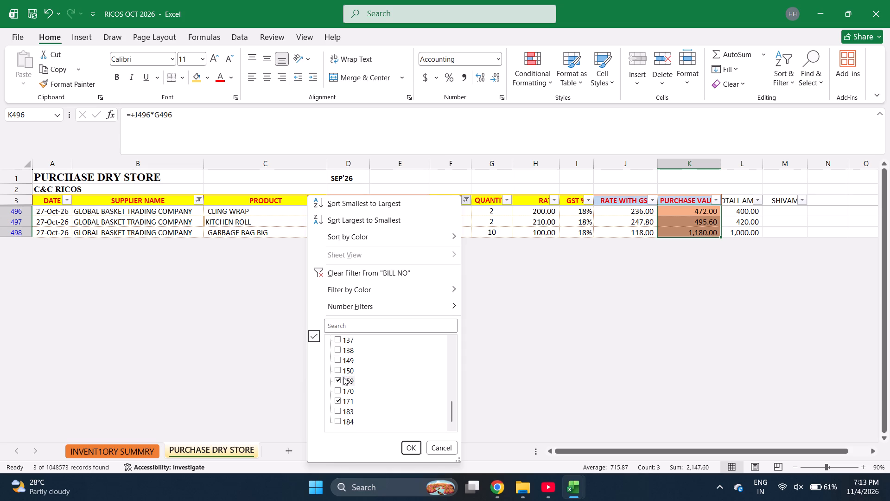
Filter the BILL NO column to show only bill 149.
{"action": "left_click", "coordinate": [340, 402]}
{"action": "scroll", "coordinate": [346, 385], "scroll_direction": "up", "scroll_amount": 3}
{"action": "scroll", "coordinate": [346, 385], "scroll_direction": "down", "scroll_amount": 1}
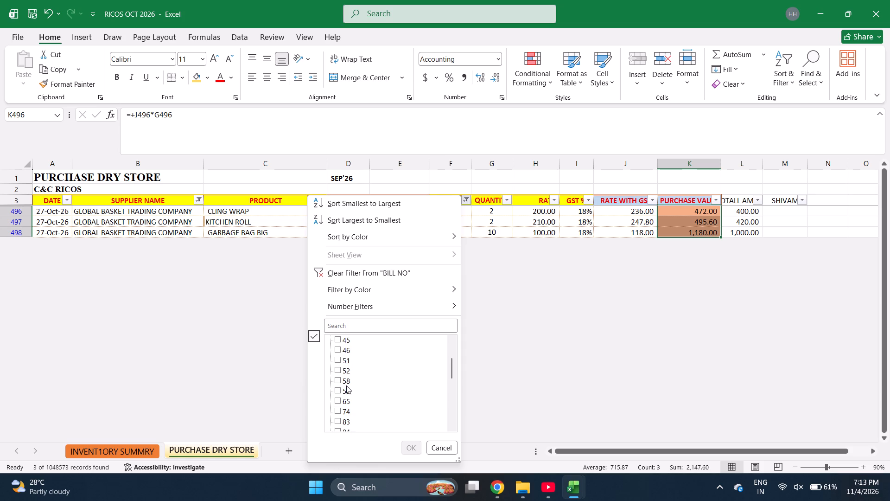
{"action": "scroll", "coordinate": [346, 385], "scroll_direction": "down", "scroll_amount": 1}
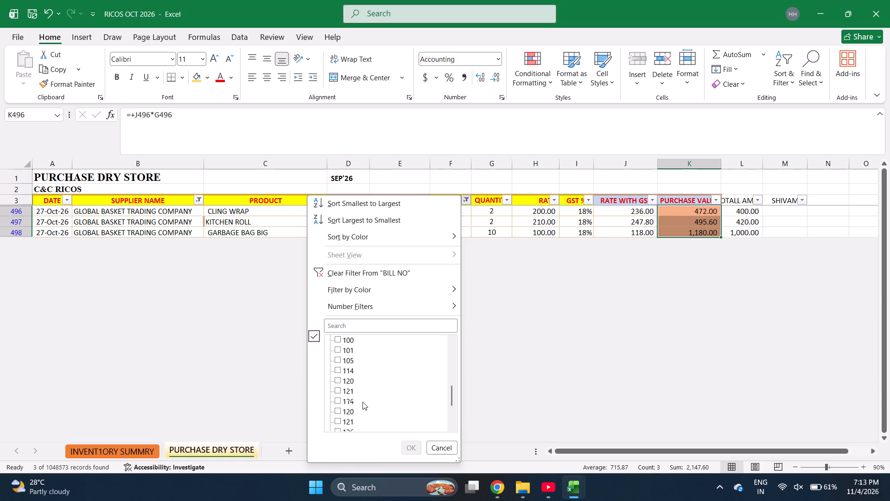
{"action": "scroll", "coordinate": [361, 397], "scroll_direction": "down", "scroll_amount": 1}
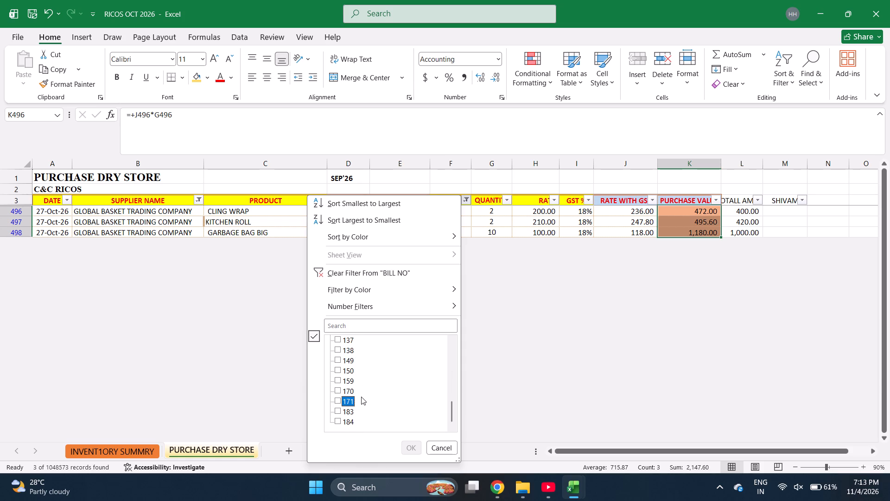
{"action": "left_click", "coordinate": [343, 360]}
{"action": "scroll", "coordinate": [360, 411], "scroll_direction": "down", "scroll_amount": 1}
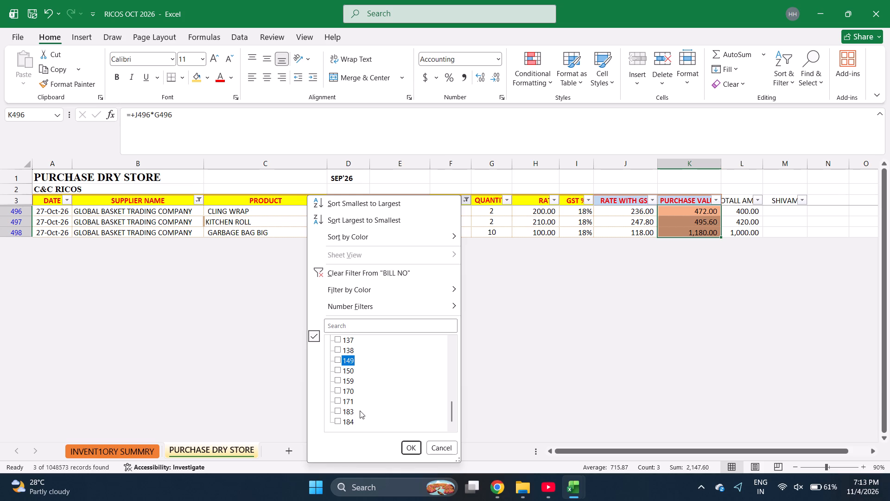
{"action": "scroll", "coordinate": [360, 411], "scroll_direction": "down", "scroll_amount": 4}
{"action": "scroll", "coordinate": [360, 411], "scroll_direction": "up", "scroll_amount": 6}
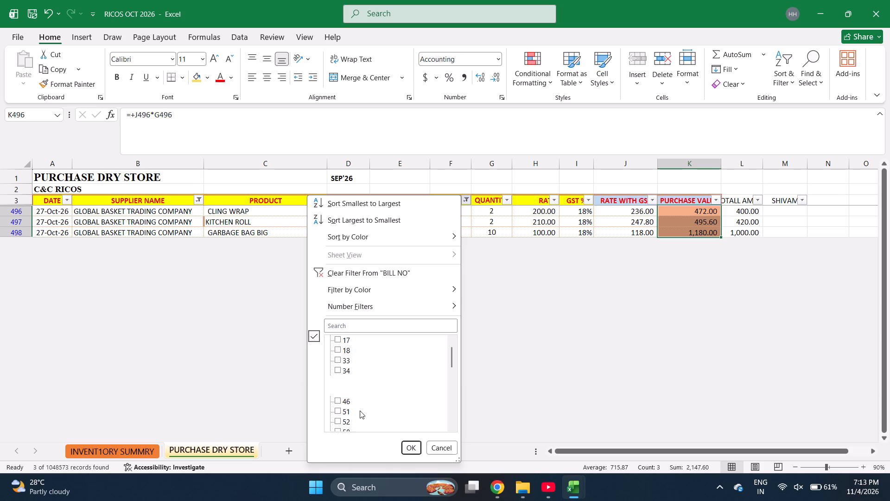
{"action": "scroll", "coordinate": [360, 411], "scroll_direction": "down", "scroll_amount": 4}
{"action": "key", "text": "Return"}
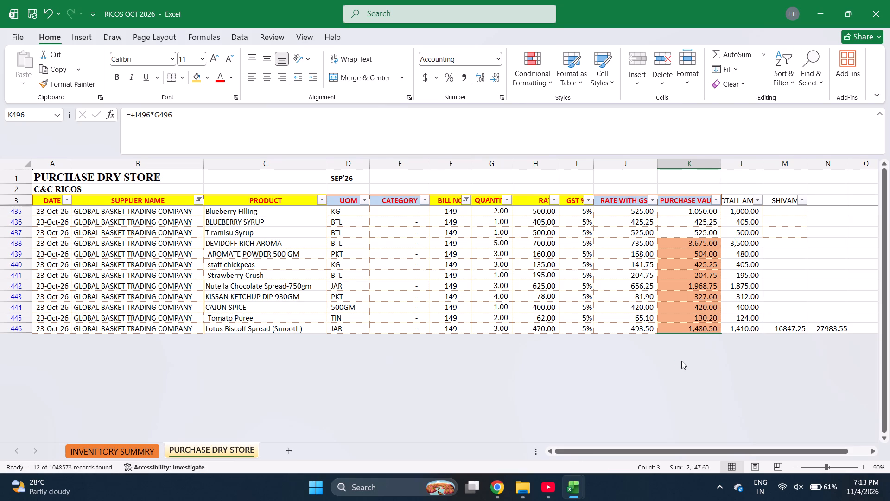
Select the bill 149 purchase values from K435 down to K446 to read their sum.
{"action": "left_click", "coordinate": [706, 209]}
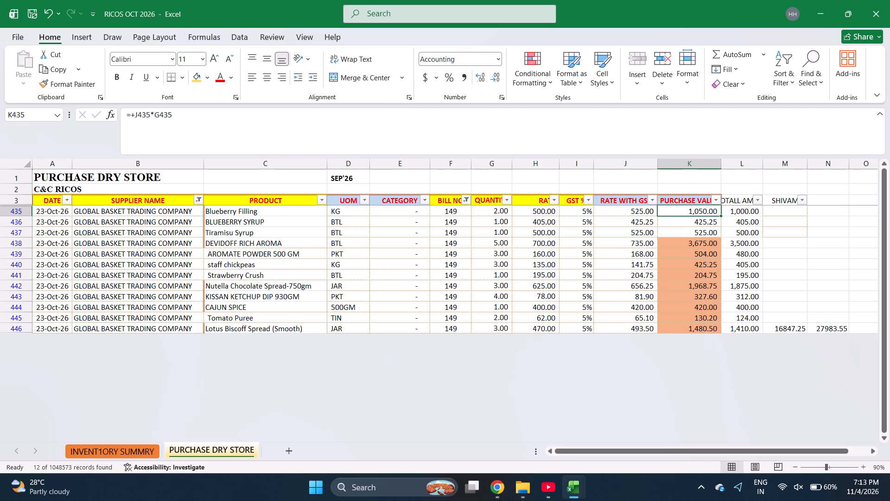
{"action": "scroll", "coordinate": [706, 209], "scroll_direction": "up", "scroll_amount": 1}
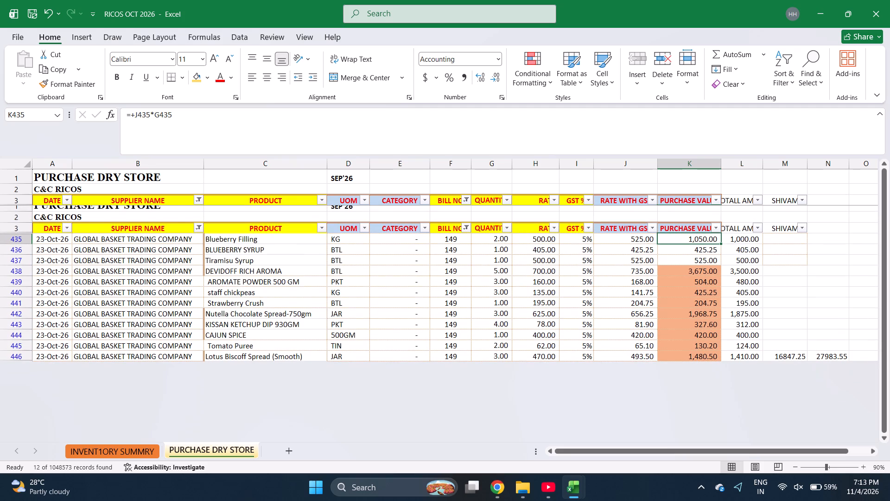
{"action": "key", "text": "shift+Down"}
{"action": "key", "text": "shift+Down"}
{"action": "key", "text": "shift+Down"}
{"action": "key", "text": "shift+Down"}
{"action": "key", "text": "shift+Down"}
{"action": "key", "text": "shift+Down"}
{"action": "key", "text": "shift+Down"}
{"action": "key", "text": "shift+Down"}
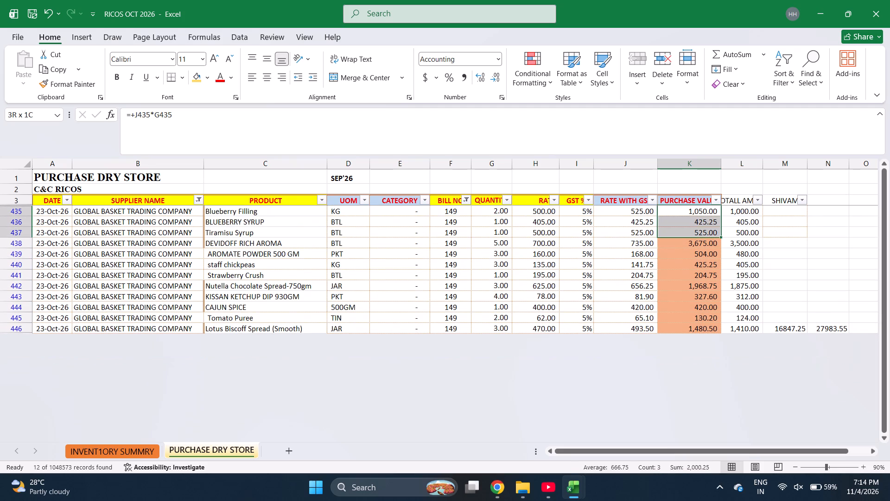
{"action": "key", "text": "shift+Down"}
{"action": "key", "text": "shift+Down"}
{"action": "key", "text": "shift+Down"}
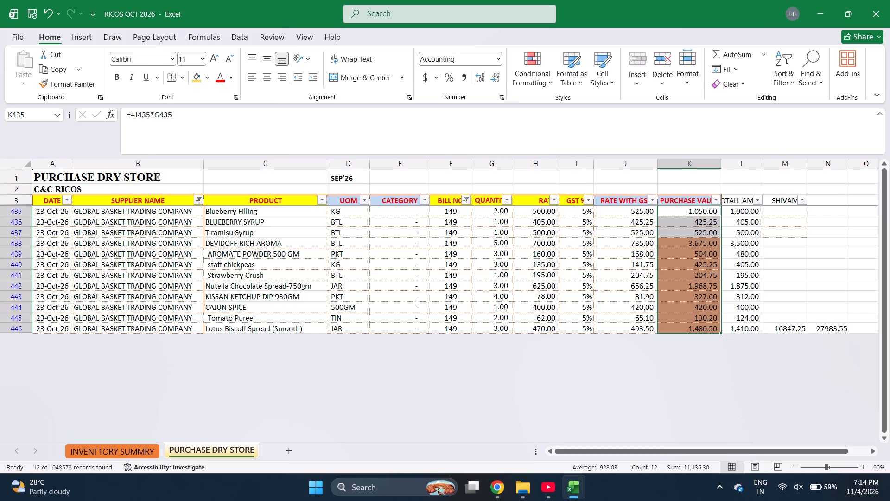
Change the BILL NO filter to show only bill 150.
{"action": "left_click", "coordinate": [467, 197]}
{"action": "key", "text": "e"}
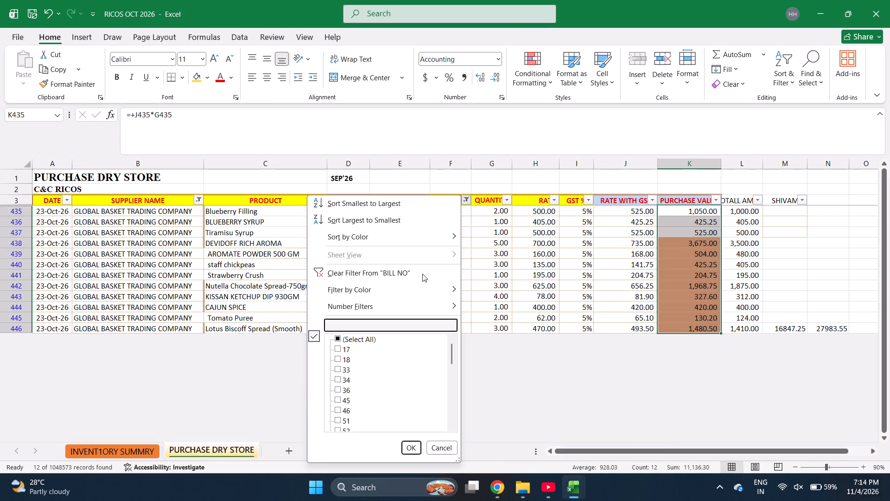
{"action": "left_click", "coordinate": [390, 322]}
{"action": "type", "text": "150"}
{"action": "key", "text": "Return"}
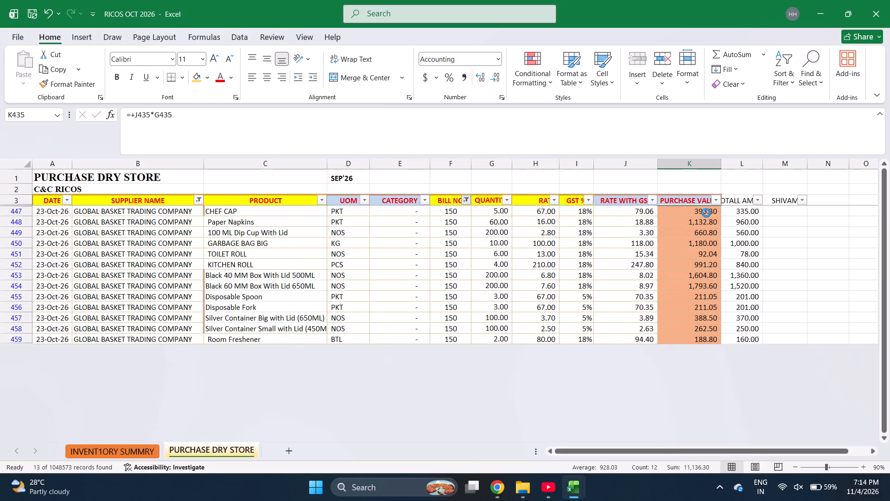
Select the bill 150 purchase values from K447 down to K459 to read their sum.
{"action": "left_click", "coordinate": [705, 211]}
{"action": "key", "text": "ctrl+shift+Down"}
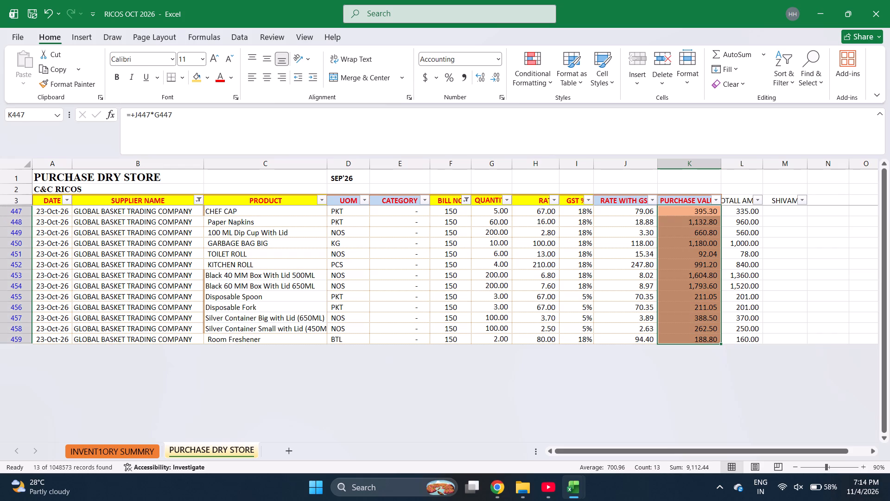
Change the BILL NO filter to show only bill 126.
{"action": "left_click", "coordinate": [465, 199]}
{"action": "key", "text": "r"}
{"action": "key", "text": "e"}
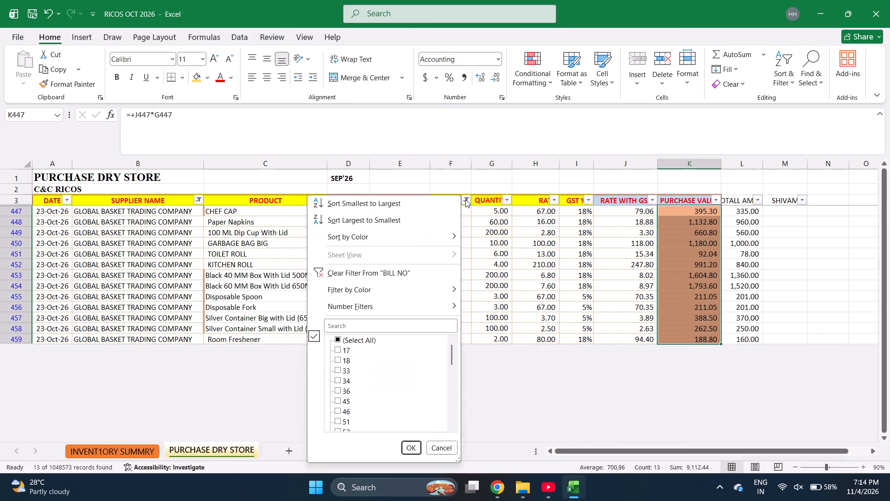
{"action": "type", "text": "eee"}
{"action": "key", "text": "BackSpace"}
{"action": "key", "text": "BackSpace"}
{"action": "key", "text": "BackSpace"}
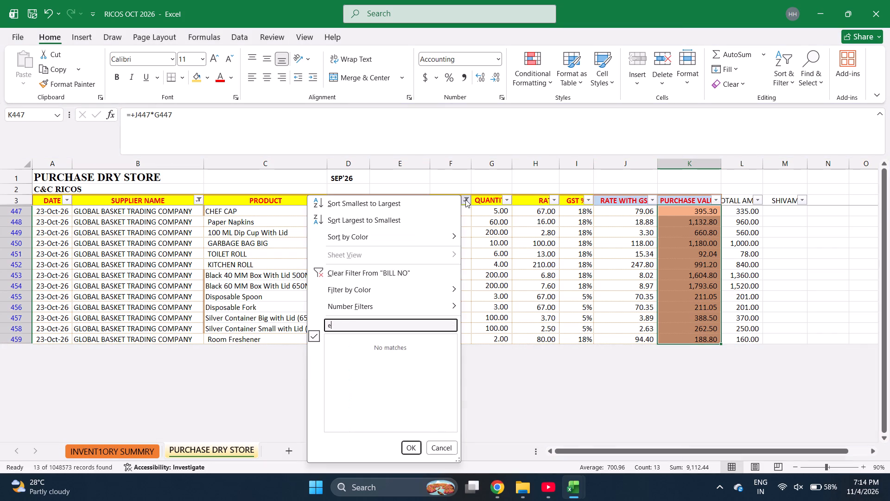
{"action": "key", "text": "BackSpace"}
{"action": "key", "text": "BackSpace"}
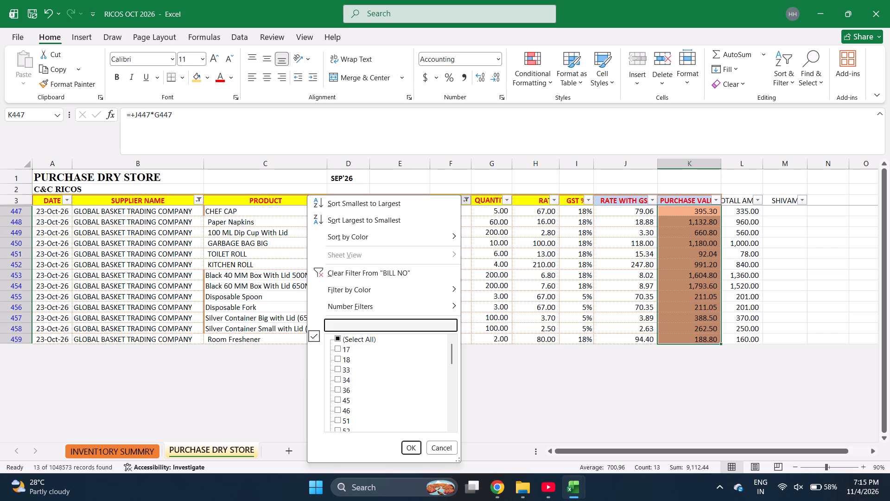
{"action": "left_click", "coordinate": [374, 326]}
{"action": "type", "text": "126"}
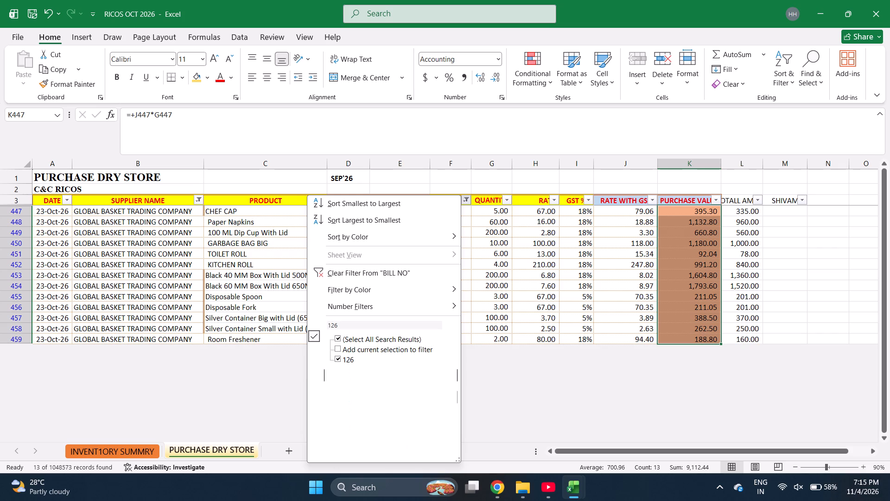
{"action": "key", "text": "Return"}
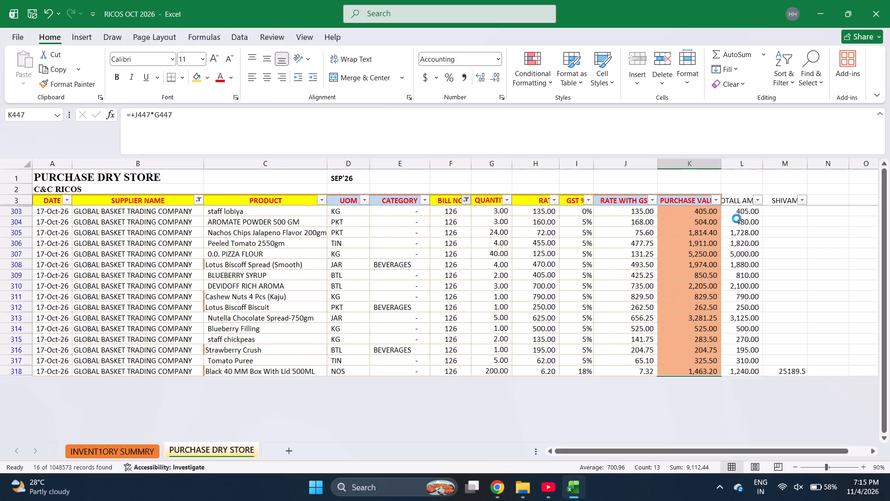
Select the bill 126 purchase values from K303 down to K318 to read their sum.
{"action": "scroll", "coordinate": [737, 218], "scroll_direction": "up", "scroll_amount": 1}
{"action": "scroll", "coordinate": [737, 218], "scroll_direction": "down", "scroll_amount": 1}
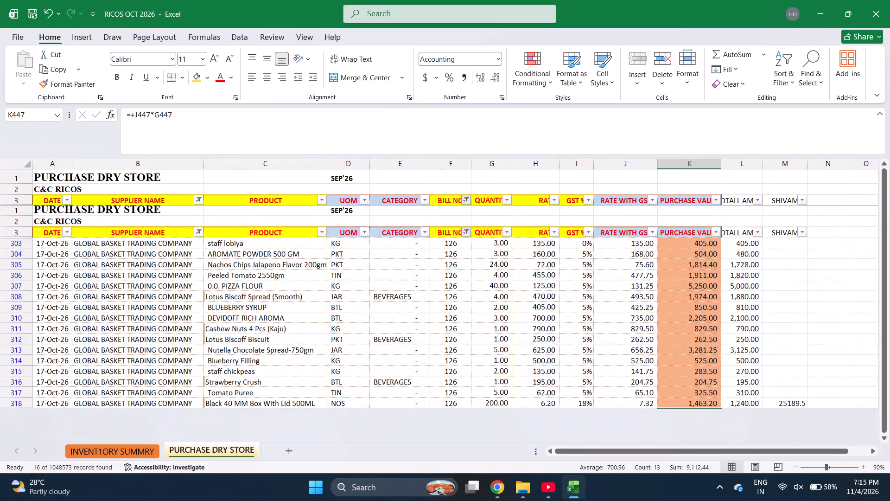
{"action": "scroll", "coordinate": [703, 236], "scroll_direction": "down", "scroll_amount": 1}
{"action": "scroll", "coordinate": [703, 236], "scroll_direction": "up", "scroll_amount": 1}
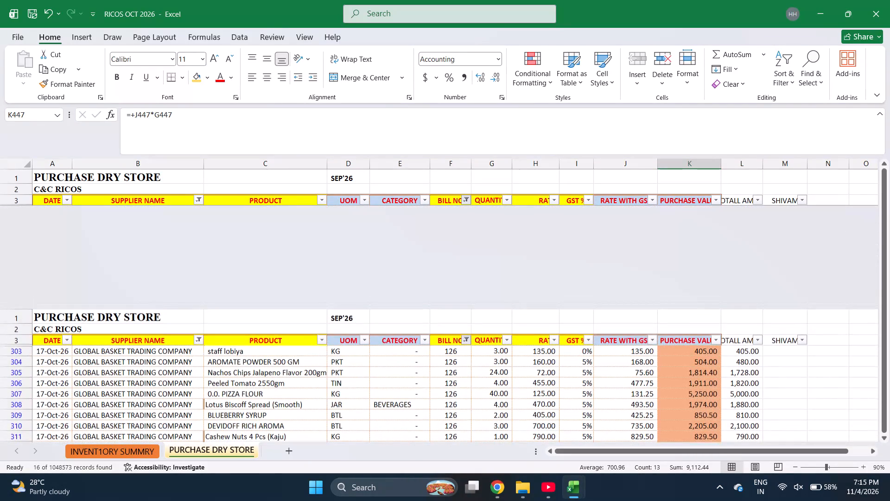
{"action": "scroll", "coordinate": [691, 295], "scroll_direction": "down", "scroll_amount": 2}
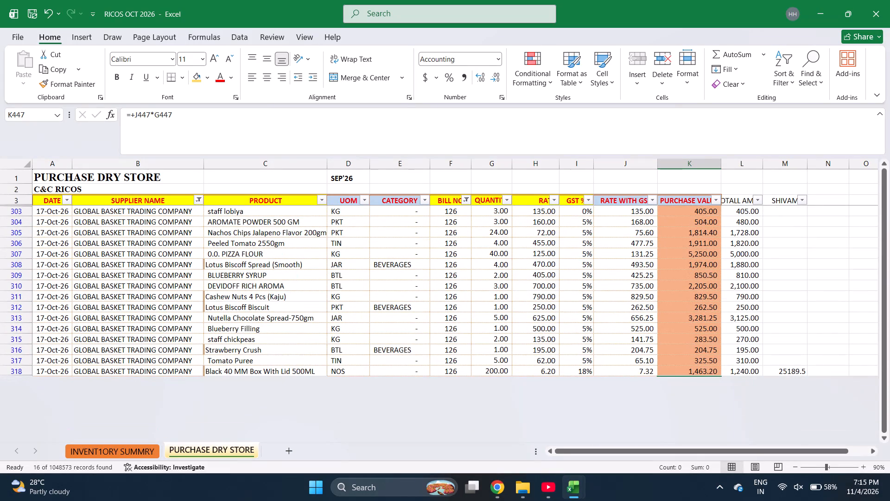
{"action": "left_click", "coordinate": [697, 210]}
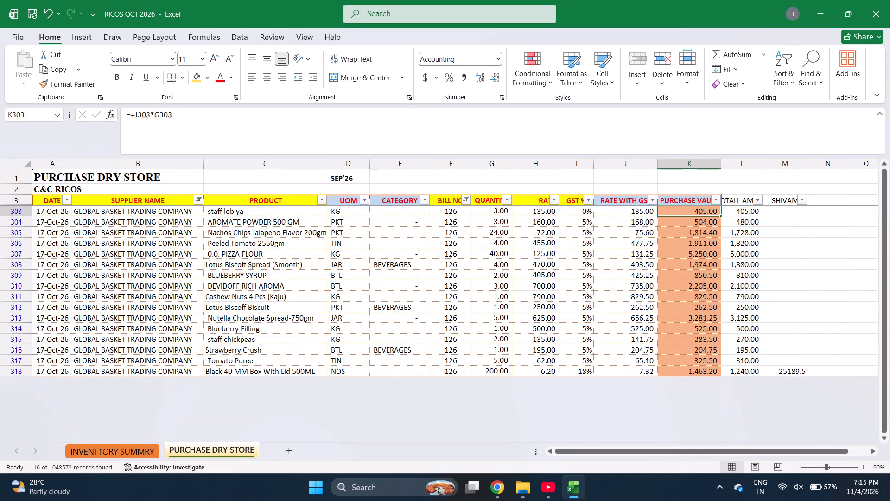
{"action": "key", "text": "ctrl+shift+Down"}
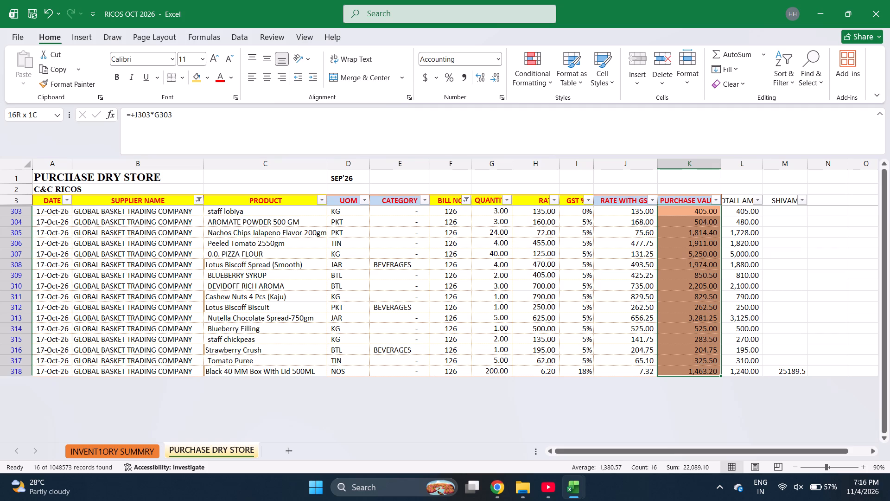
{"action": "scroll", "coordinate": [610, 267], "scroll_direction": "up", "scroll_amount": 1}
Search the BILL NO filter values for bill 120, and clear the search.
{"action": "left_click", "coordinate": [464, 200]}
{"action": "key", "text": "e"}
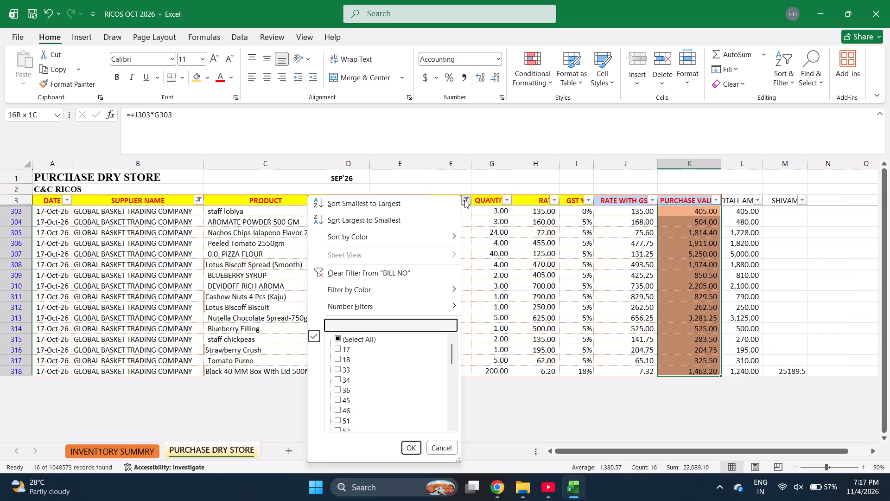
{"action": "type", "text": "120"}
{"action": "key", "text": "BackSpace"}
{"action": "key", "text": "BackSpace"}
{"action": "key", "text": "BackSpace"}
{"action": "key", "text": "BackSpace"}
{"action": "type", "text": "120"}
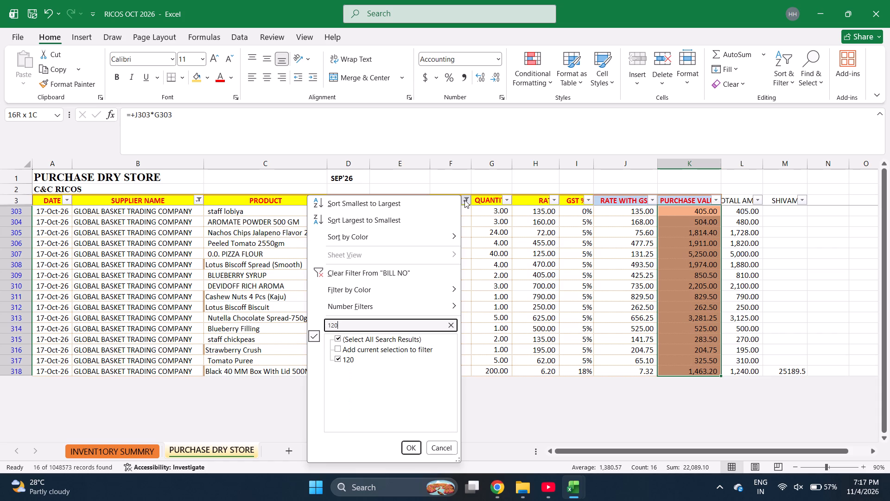
{"action": "key", "text": "BackSpace"}
{"action": "key", "text": "BackSpace"}
{"action": "key", "text": "BackSpace"}
{"action": "key", "text": "BackSpace"}
{"action": "key", "text": "BackSpace"}
{"action": "key", "text": "BackSpace"}
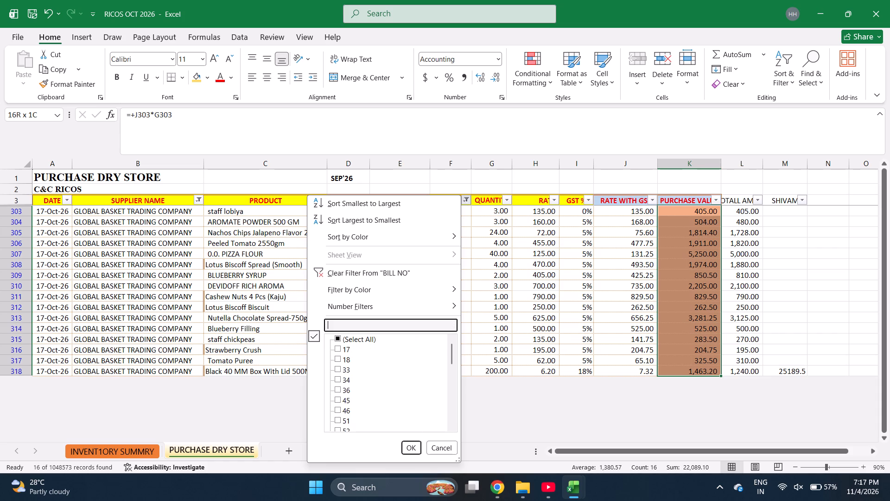
Search the BILL NO filter values for bill 121 and for bill 114, clearing the search each time.
{"action": "type", "text": "121"}
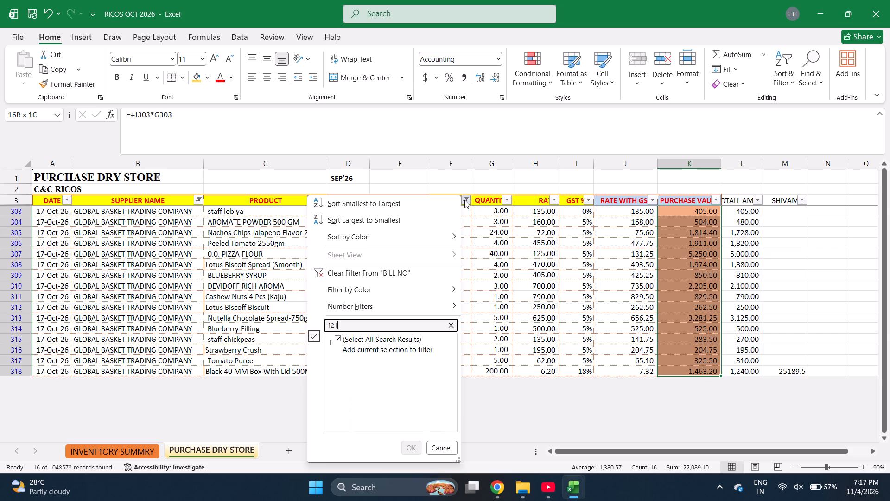
{"action": "key", "text": "BackSpace"}
{"action": "key", "text": "BackSpace"}
{"action": "key", "text": "BackSpace"}
{"action": "key", "text": "BackSpace"}
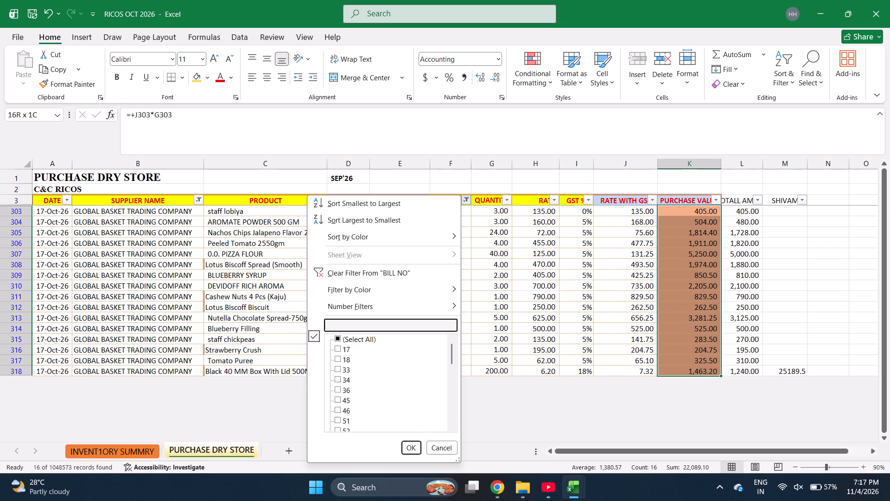
{"action": "type", "text": "114"}
{"action": "key", "text": "BackSpace"}
{"action": "key", "text": "BackSpace"}
{"action": "key", "text": "BackSpace"}
{"action": "key", "text": "BackSpace"}
{"action": "key", "text": "BackSpace"}
{"action": "key", "text": "BackSpace"}
{"action": "key", "text": "BackSpace"}
{"action": "key", "text": "BackSpace"}
Search the BILL NO filter values for bill 105, and clear the search.
{"action": "type", "text": "105"}
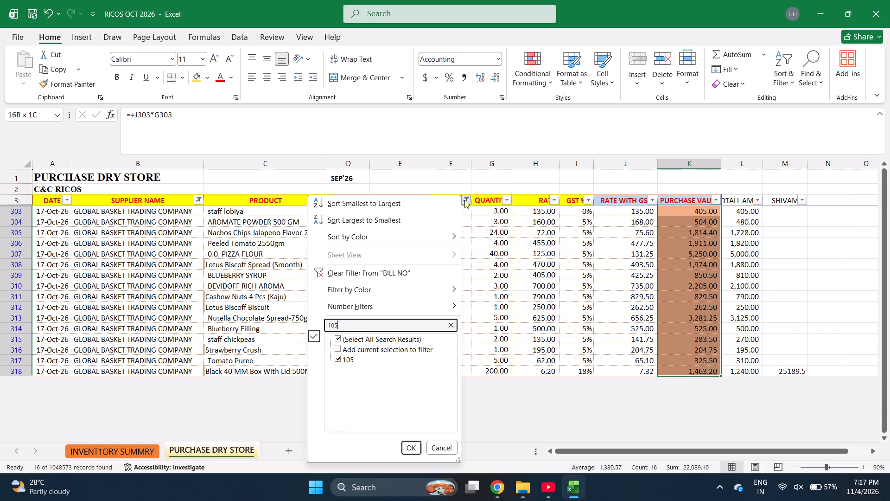
{"action": "key", "text": "BackSpace"}
{"action": "key", "text": "BackSpace"}
{"action": "key", "text": "BackSpace"}
{"action": "key", "text": "BackSpace"}
{"action": "key", "text": "BackSpace"}
{"action": "key", "text": "BackSpace"}
{"action": "key", "text": "BackSpace"}
{"action": "key", "text": "BackSpace"}
{"action": "key", "text": "BackSpace"}
{"action": "key", "text": "BackSpace"}
{"action": "key", "text": "BackSpace"}
{"action": "key", "text": "BackSpace"}
{"action": "key", "text": "BackSpace"}
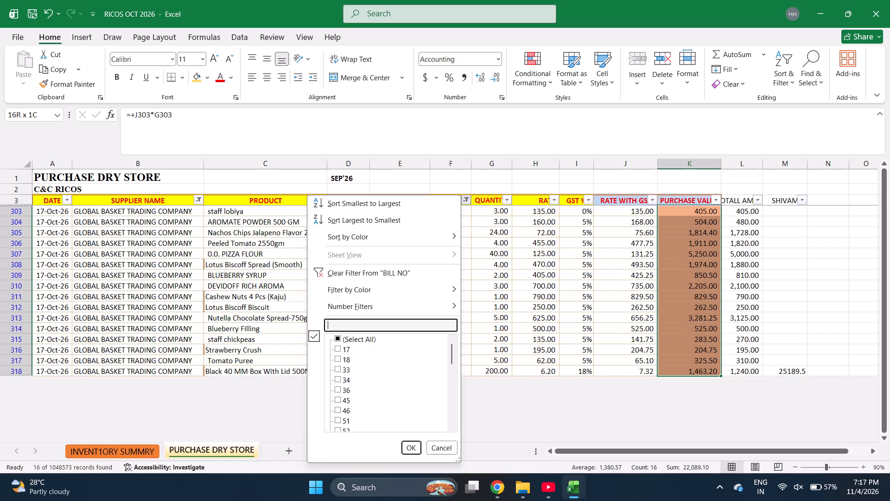
{"action": "key", "text": "BackSpace"}
{"action": "key", "text": "BackSpace"}
{"action": "key", "text": "BackSpace"}
{"action": "key", "text": "BackSpace"}
{"action": "key", "text": "BackSpace"}
{"action": "key", "text": "BackSpace"}
Search the BILL NO filter values for bill 100 and for bill 101, clearing the search each time.
{"action": "type", "text": "100"}
{"action": "key", "text": "BackSpace"}
{"action": "key", "text": "BackSpace"}
{"action": "key", "text": "BackSpace"}
{"action": "key", "text": "BackSpace"}
{"action": "key", "text": "BackSpace"}
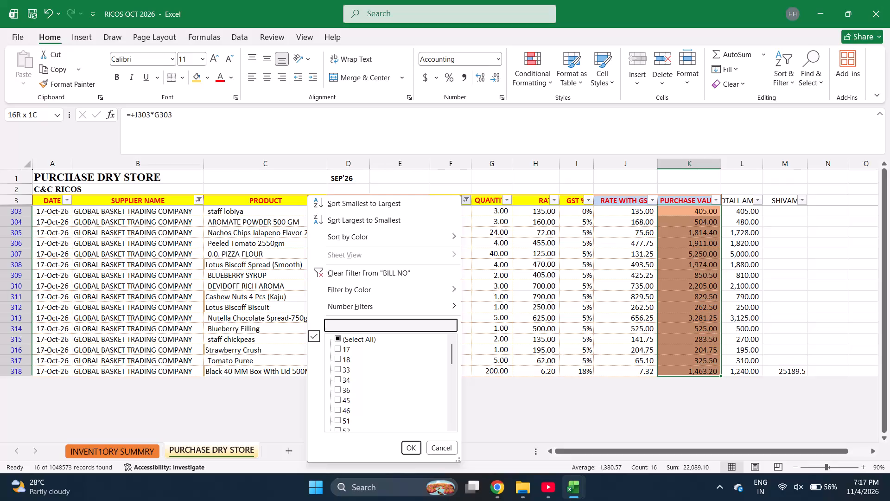
{"action": "type", "text": "101"}
{"action": "key", "text": "BackSpace"}
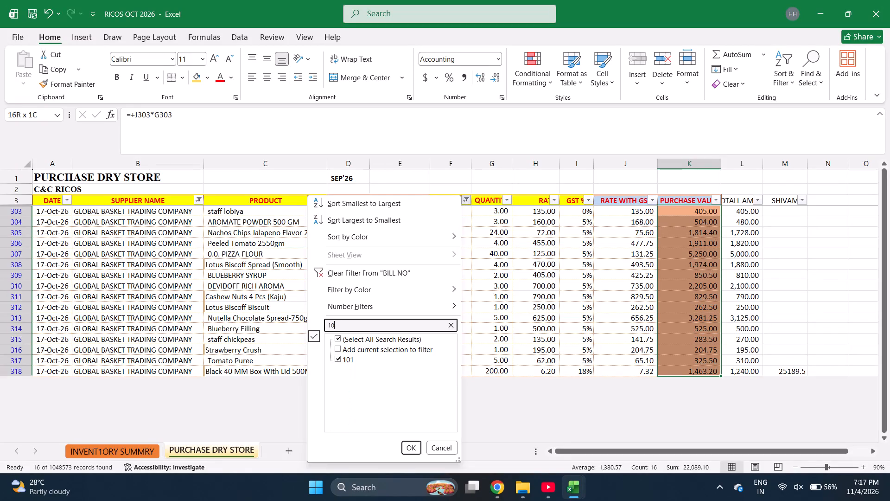
{"action": "key", "text": "BackSpace"}
{"action": "key", "text": "BackSpace"}
{"action": "key", "text": "BackSpace"}
{"action": "key", "text": "BackSpace"}
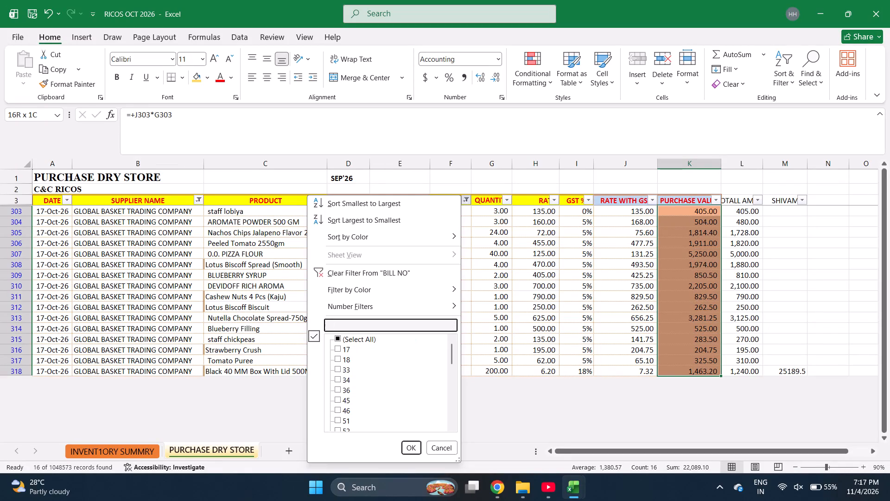
Search the BILL NO filter values for bills 85, 88 and 89 one at a time, clearing each search.
{"action": "type", "text": "85"}
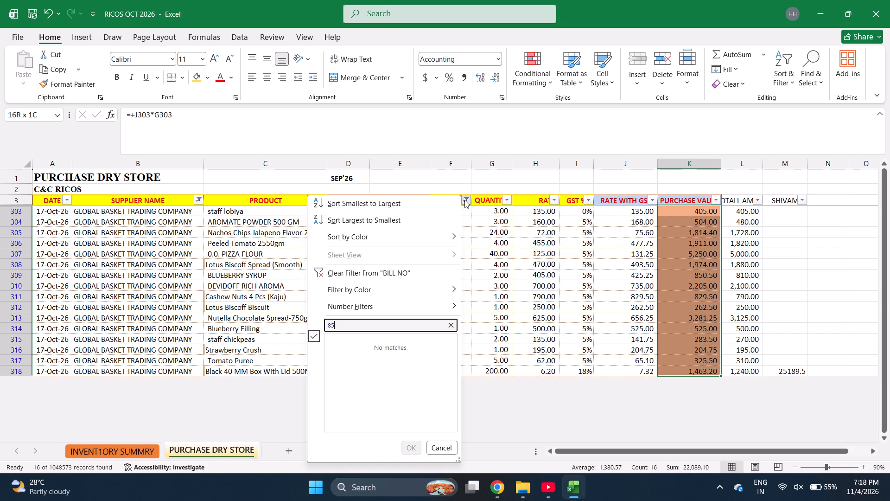
{"action": "key", "text": "BackSpace"}
{"action": "key", "text": "BackSpace"}
{"action": "key", "text": "BackSpace"}
{"action": "key", "text": "BackSpace"}
{"action": "key", "text": "BackSpace"}
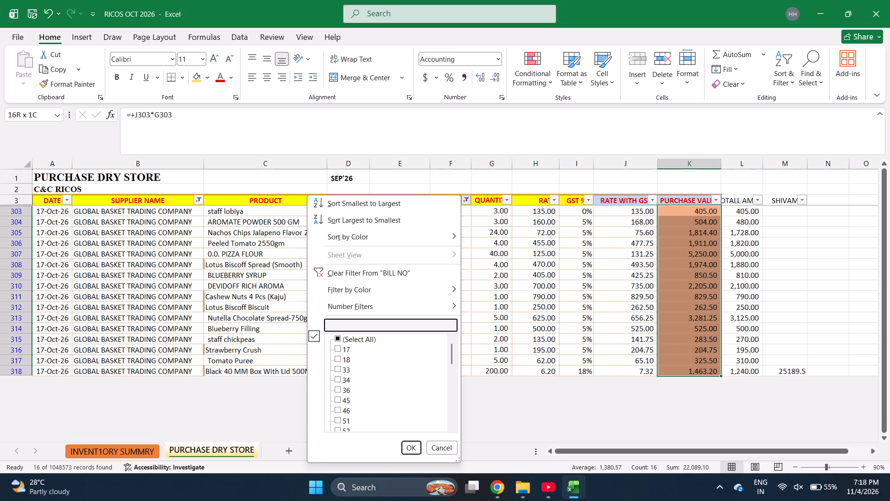
{"action": "type", "text": "88"}
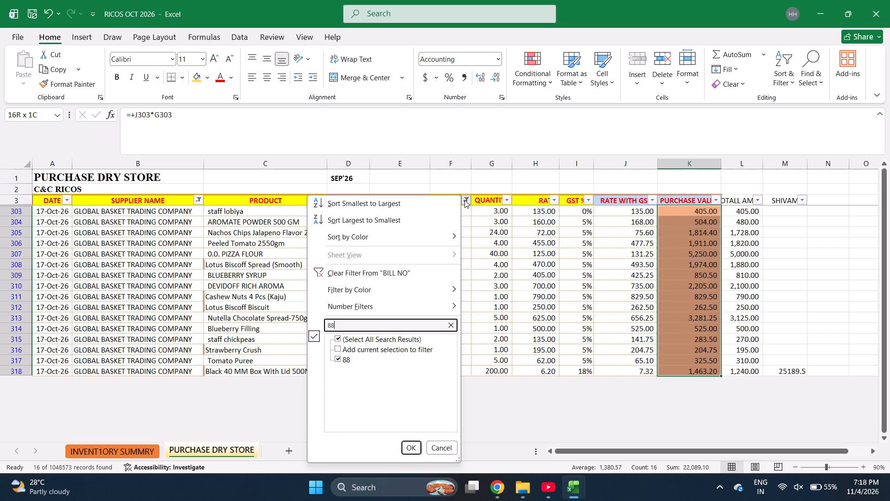
{"action": "key", "text": "BackSpace"}
{"action": "key", "text": "BackSpace"}
{"action": "key", "text": "BackSpace"}
{"action": "key", "text": "BackSpace"}
{"action": "key", "text": "BackSpace"}
{"action": "key", "text": "BackSpace"}
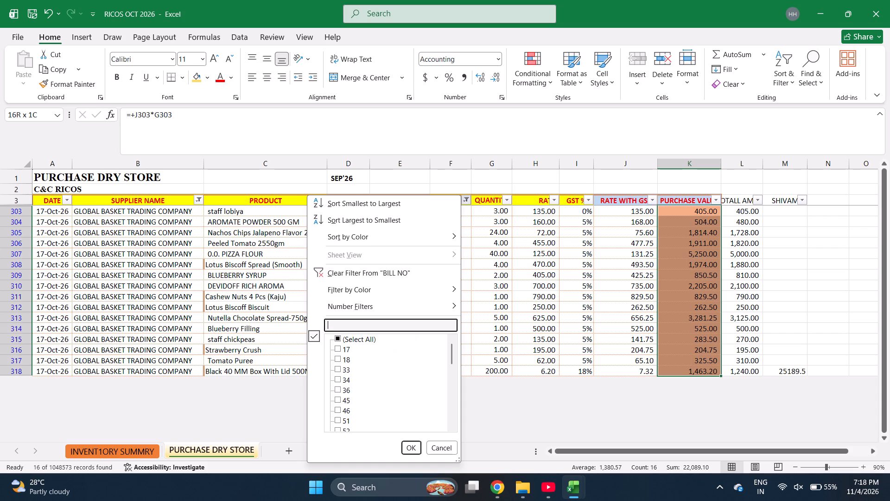
{"action": "type", "text": "89"}
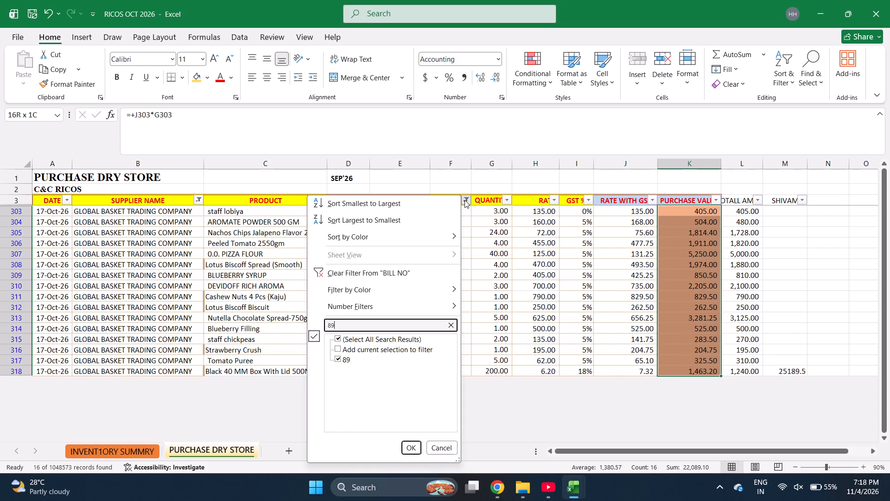
{"action": "key", "text": "BackSpace"}
{"action": "key", "text": "BackSpace"}
{"action": "key", "text": "BackSpace"}
{"action": "key", "text": "BackSpace"}
Search the BILL NO filter values for bill 84 and for bill 83, clearing the search each time.
{"action": "type", "text": "84"}
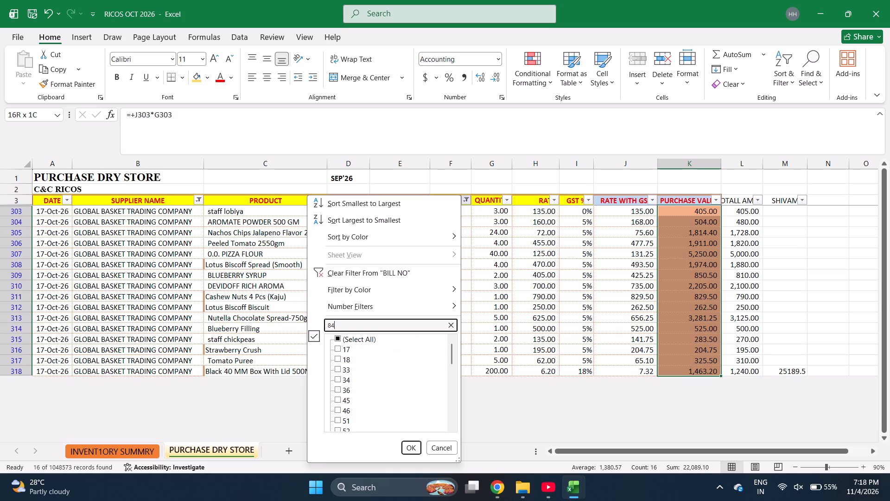
{"action": "key", "text": "BackSpace"}
{"action": "key", "text": "BackSpace"}
{"action": "type", "text": "83"}
{"action": "key", "text": "BackSpace"}
{"action": "key", "text": "BackSpace"}
{"action": "key", "text": "BackSpace"}
Search the BILL NO filter values for bill 74 and for bill 75, clearing the search each time.
{"action": "type", "text": "74"}
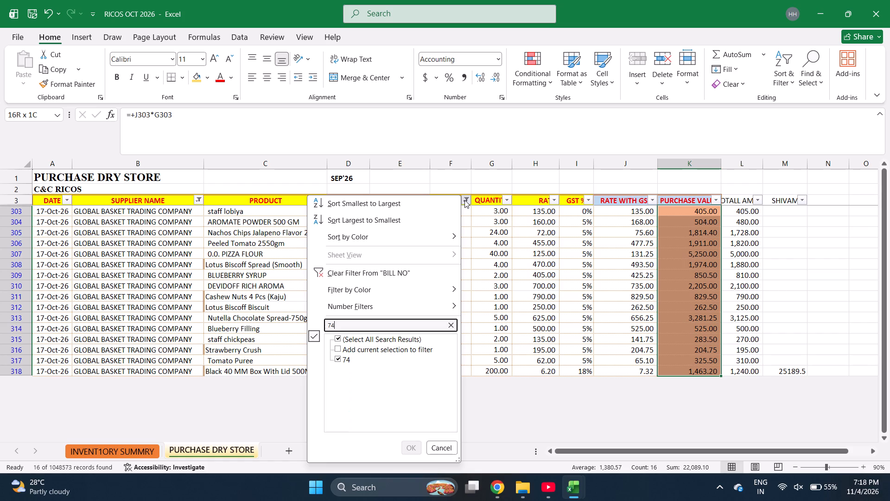
{"action": "key", "text": "BackSpace"}
{"action": "key", "text": "BackSpace"}
{"action": "key", "text": "BackSpace"}
{"action": "type", "text": "75"}
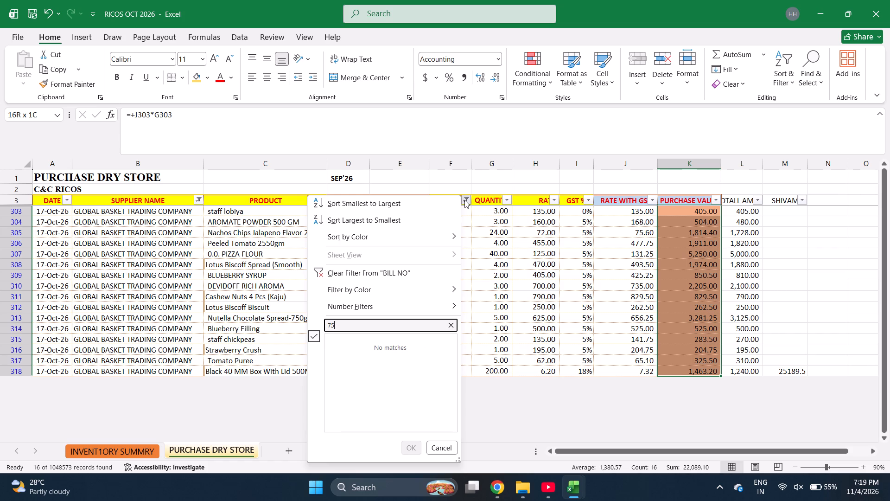
{"action": "key", "text": "BackSpace"}
{"action": "key", "text": "BackSpace"}
{"action": "key", "text": "BackSpace"}
{"action": "key", "text": "BackSpace"}
Look through the BILL NO filter values and set the filter to show all bills.
{"action": "scroll", "coordinate": [399, 410], "scroll_direction": "down", "scroll_amount": 1}
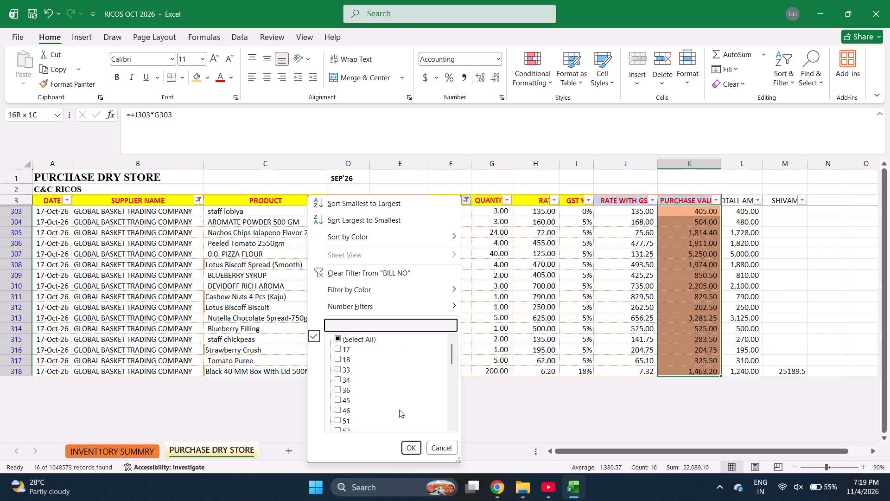
{"action": "scroll", "coordinate": [399, 410], "scroll_direction": "down", "scroll_amount": 2}
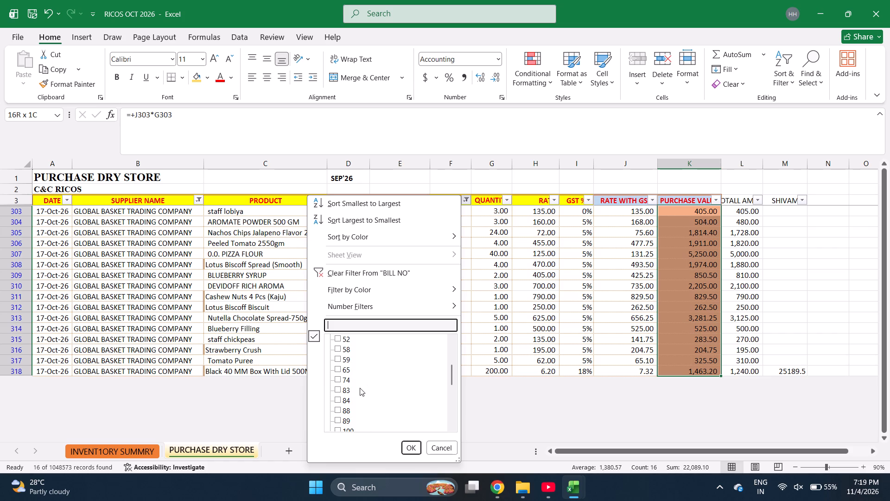
{"action": "scroll", "coordinate": [360, 388], "scroll_direction": "down", "scroll_amount": 2}
{"action": "scroll", "coordinate": [360, 388], "scroll_direction": "up", "scroll_amount": 2}
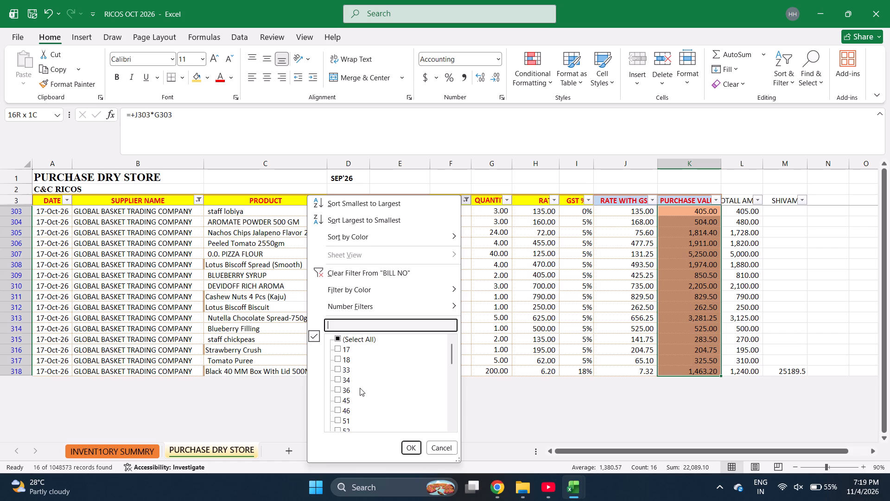
{"action": "left_click", "coordinate": [350, 336]}
{"action": "left_click", "coordinate": [409, 447]}
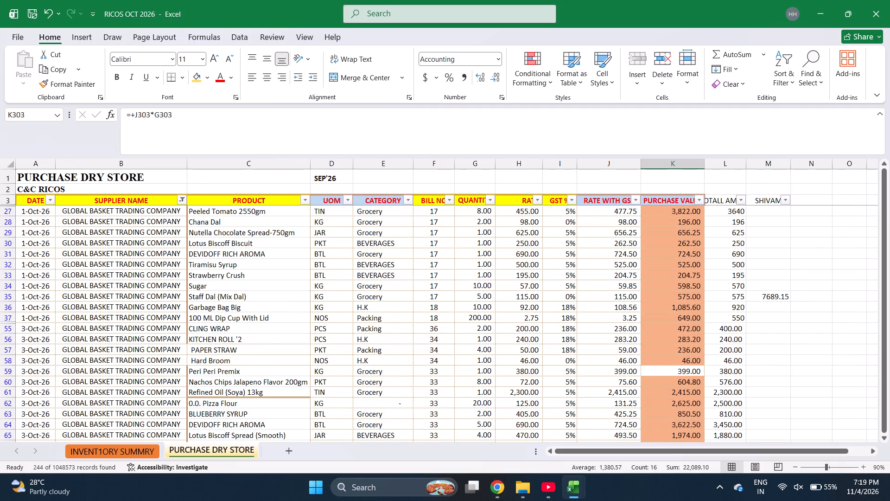
Review the Global Basket Trading Company rows from 1 October onward, checking bill numbers, purchase values and SHIVAM amounts.
{"action": "left_click", "coordinate": [26, 250]}
{"action": "key", "text": "Down"}
{"action": "key", "text": "Down"}
{"action": "key", "text": "Down"}
{"action": "key", "text": "Down"}
{"action": "key", "text": "Down"}
{"action": "key", "text": "Down"}
{"action": "key", "text": "Down"}
{"action": "key", "text": "Down"}
{"action": "key", "text": "Down"}
{"action": "key", "text": "Down"}
{"action": "key", "text": "Down"}
{"action": "key", "text": "Down"}
{"action": "key", "text": "Down"}
{"action": "key", "text": "Down"}
{"action": "key", "text": "Down"}
{"action": "key", "text": "Down"}
{"action": "key", "text": "Down"}
{"action": "key", "text": "Down"}
{"action": "key", "text": "Down"}
{"action": "key", "text": "Down"}
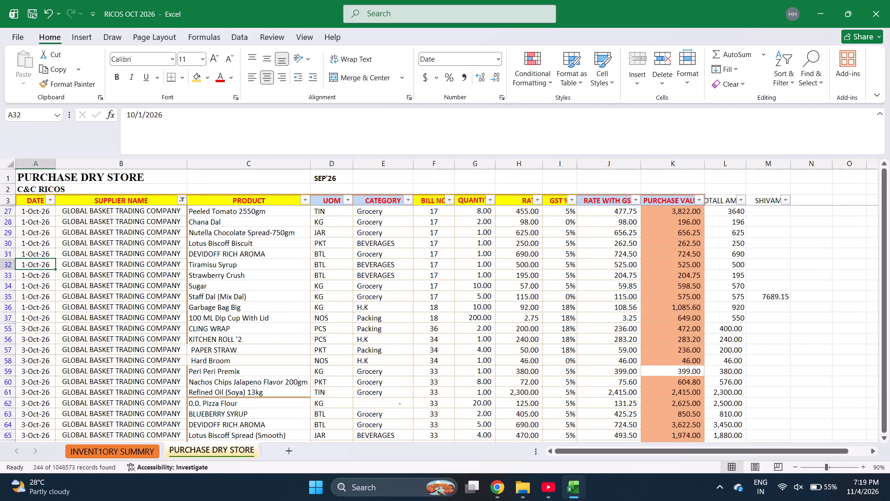
{"action": "scroll", "coordinate": [26, 250], "scroll_direction": "down", "scroll_amount": 2}
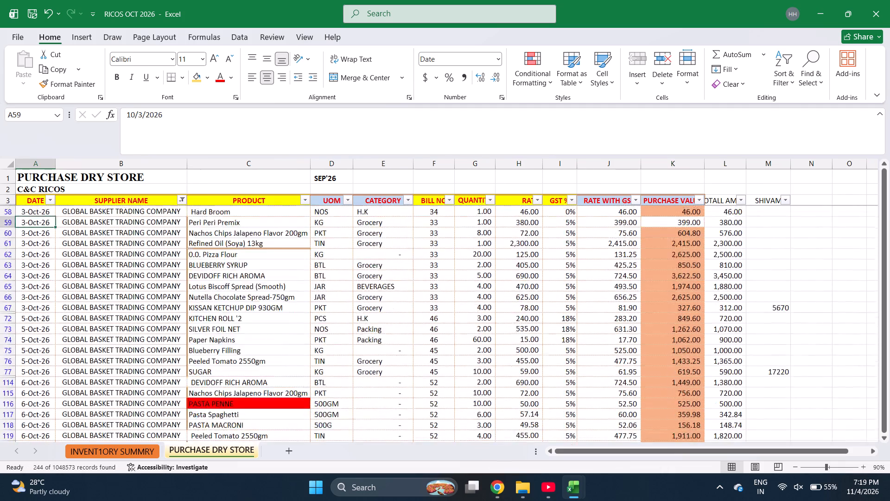
{"action": "scroll", "coordinate": [26, 250], "scroll_direction": "down", "scroll_amount": 5}
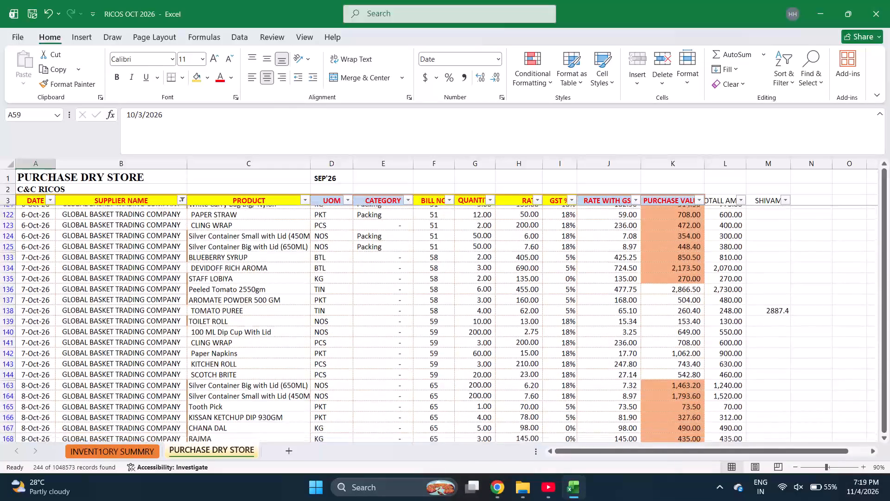
{"action": "scroll", "coordinate": [26, 250], "scroll_direction": "down", "scroll_amount": 2}
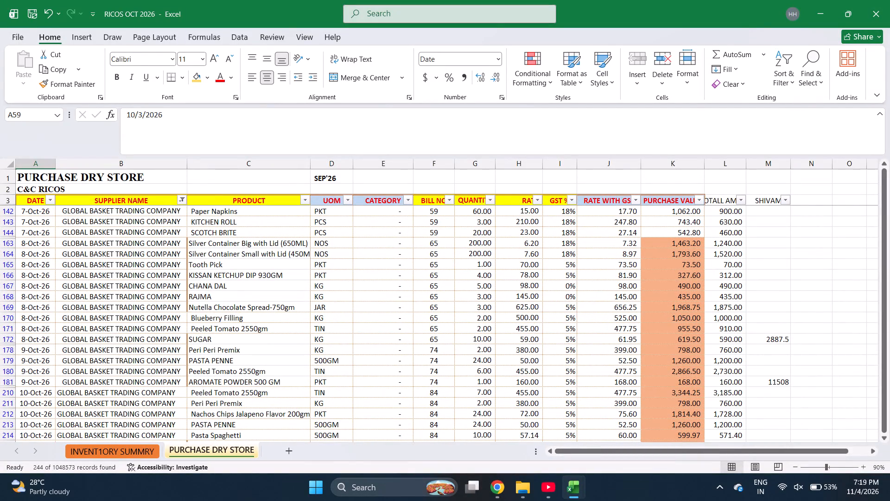
{"action": "scroll", "coordinate": [283, 427], "scroll_direction": "down", "scroll_amount": 1}
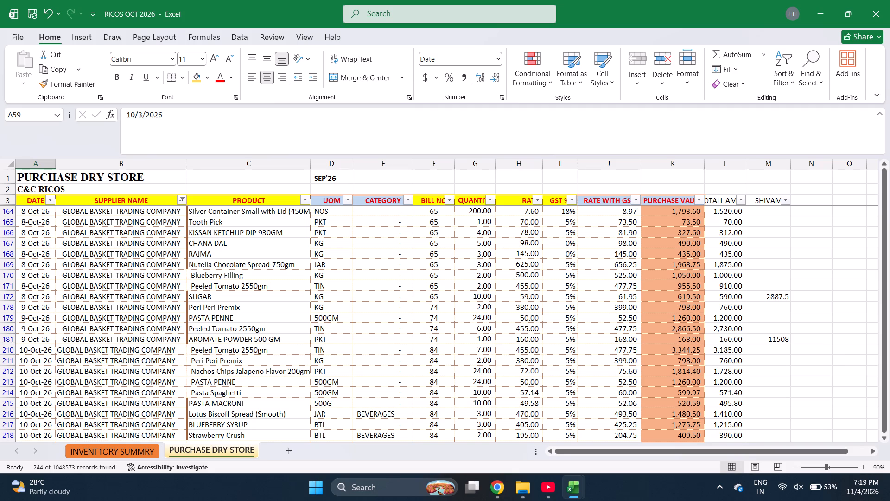
{"action": "scroll", "coordinate": [221, 353], "scroll_direction": "down", "scroll_amount": 3}
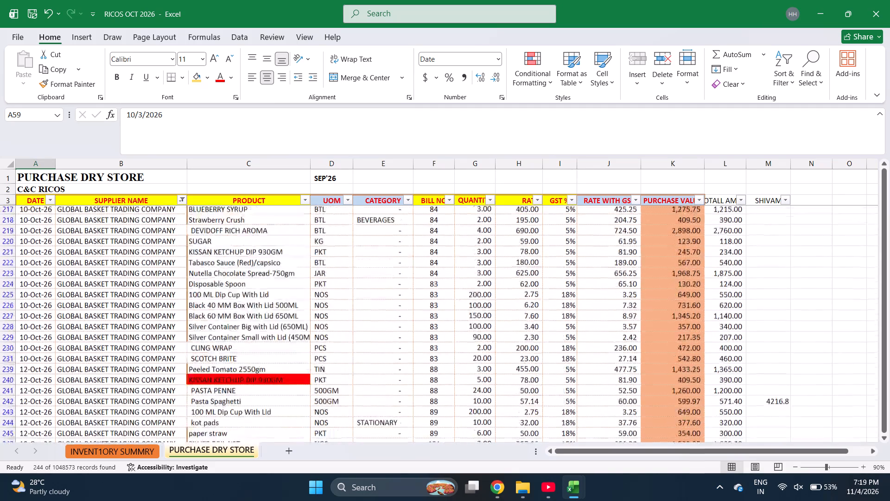
{"action": "scroll", "coordinate": [221, 353], "scroll_direction": "down", "scroll_amount": 7}
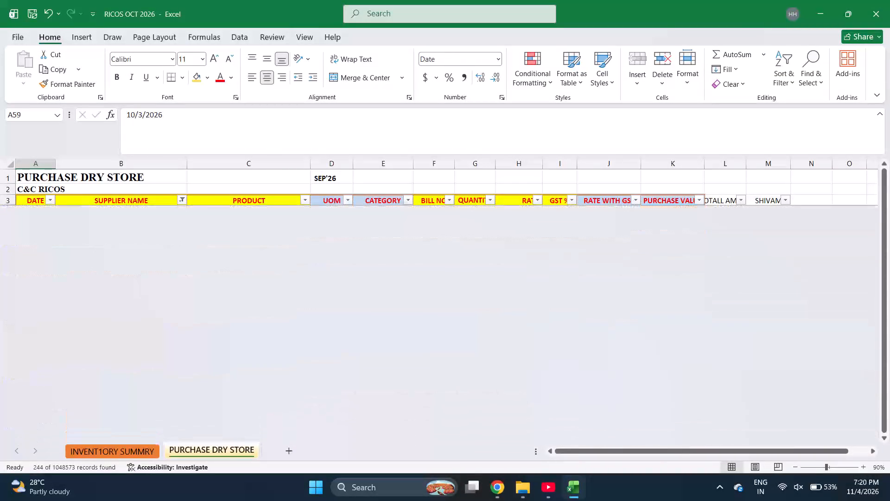
{"action": "scroll", "coordinate": [221, 353], "scroll_direction": "up", "scroll_amount": 12}
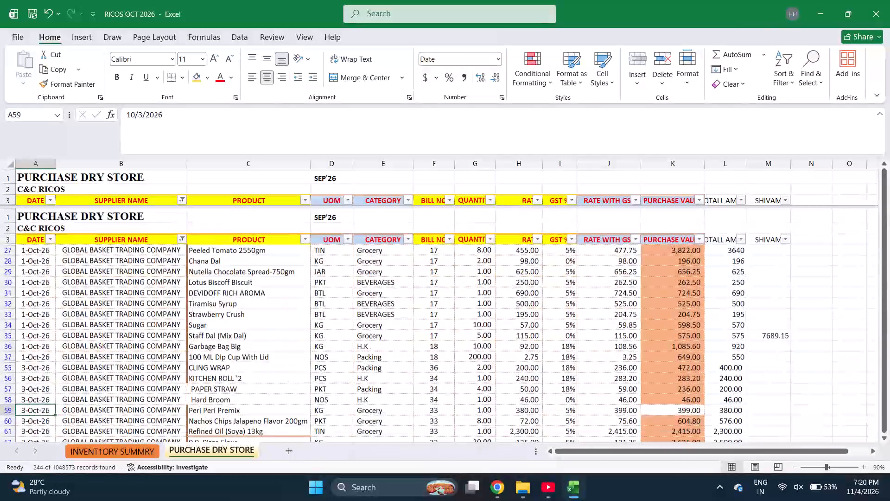
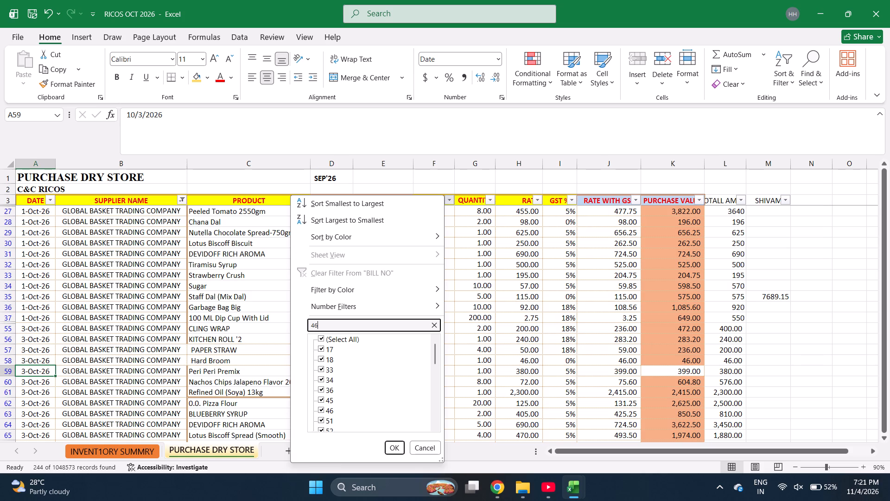
Search the BILL NO filter values for bills 33, 34 and 36, clearing the search each time.
{"action": "key", "text": "BackSpace"}
{"action": "key", "text": "BackSpace"}
{"action": "key", "text": "BackSpace"}
{"action": "type", "text": "33"}
{"action": "key", "text": "BackSpace"}
{"action": "key", "text": "BackSpace"}
{"action": "key", "text": "BackSpace"}
{"action": "key", "text": "BackSpace"}
{"action": "key", "text": "BackSpace"}
{"action": "type", "text": "34"}
{"action": "key", "text": "BackSpace"}
{"action": "key", "text": "BackSpace"}
{"action": "type", "text": "36"}
{"action": "key", "text": "BackSpace"}
{"action": "key", "text": "BackSpace"}
{"action": "key", "text": "BackSpace"}
Search the BILL NO filter values for 177 and for bill 17, clearing the search each time.
{"action": "type", "text": "177"}
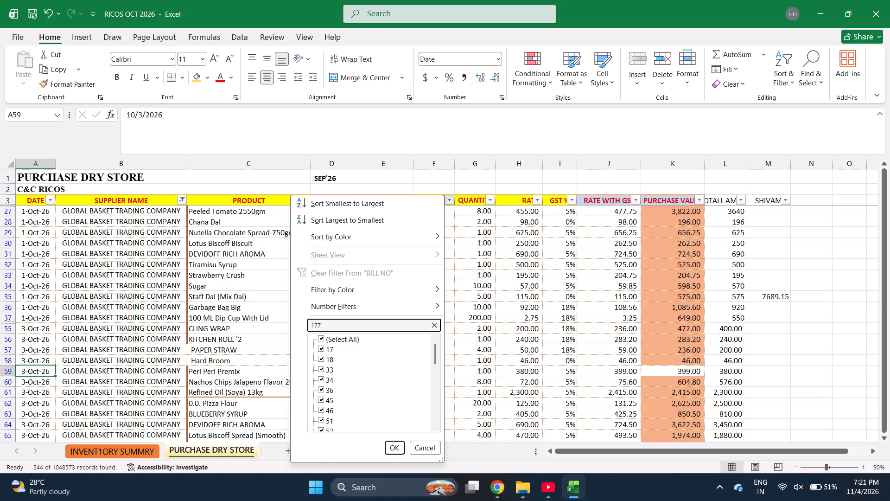
{"action": "key", "text": "BackSpace"}
{"action": "key", "text": "BackSpace"}
{"action": "key", "text": "BackSpace"}
{"action": "key", "text": "7"}
{"action": "key", "text": "BackSpace"}
{"action": "type", "text": "17"}
{"action": "key", "text": "BackSpace"}
{"action": "key", "text": "BackSpace"}
{"action": "key", "text": "BackSpace"}
{"action": "key", "text": "7"}
{"action": "key", "text": "BackSpace"}
Search the BILL NO filter values for bills 18 and 21, clear the search and close the filter without applying it.
{"action": "type", "text": "18"}
{"action": "key", "text": "BackSpace"}
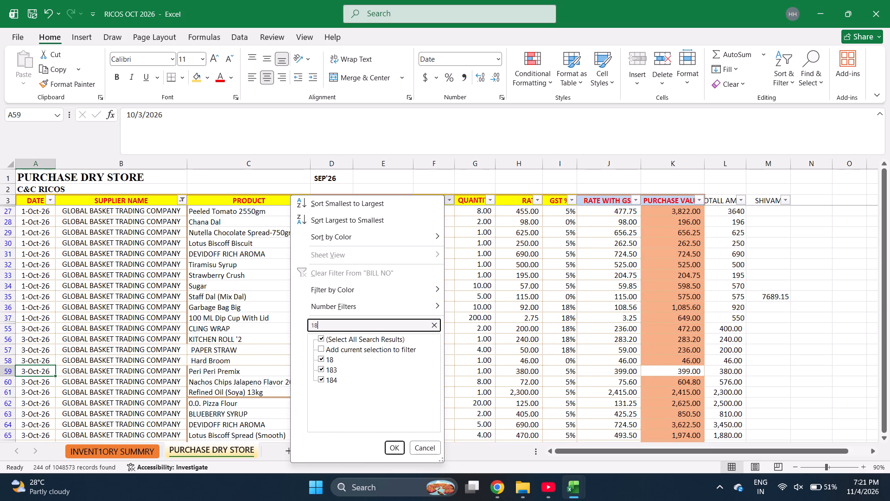
{"action": "key", "text": "BackSpace"}
{"action": "key", "text": "BackSpace"}
{"action": "key", "text": "BackSpace"}
{"action": "type", "text": "21"}
{"action": "key", "text": "BackSpace"}
{"action": "key", "text": "BackSpace"}
{"action": "key", "text": "BackSpace"}
{"action": "key", "text": "BackSpace"}
{"action": "key", "text": "BackSpace"}
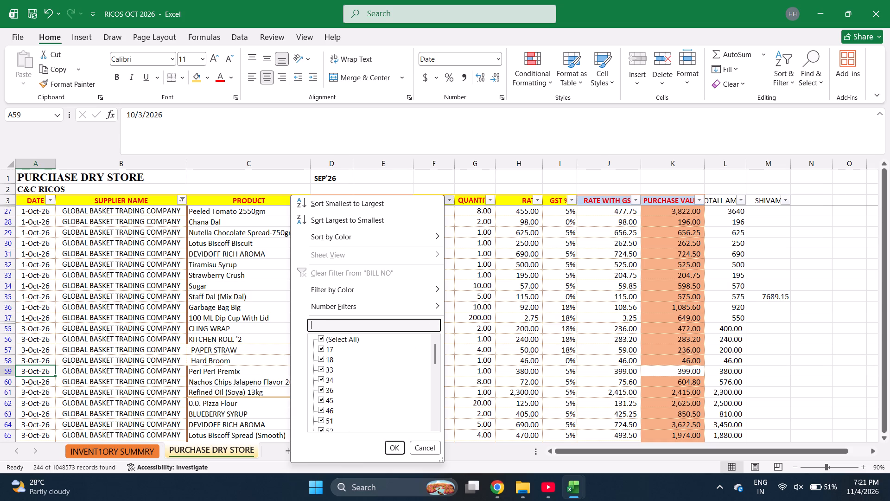
{"action": "left_click", "coordinate": [839, 265]}
Add 2697 and 1575 with a formula in empty cell O32 beside the Tiramisu Syrup row.
{"action": "left_click", "coordinate": [839, 265]}
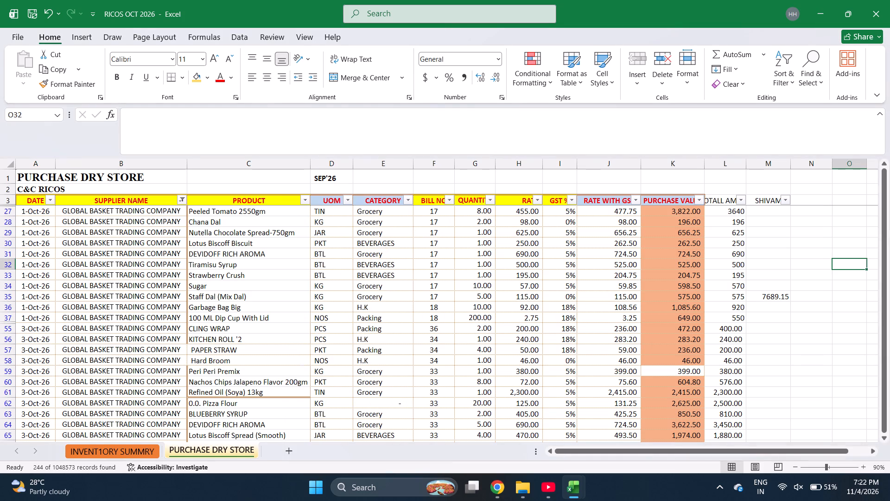
{"action": "type", "text": "+26"}
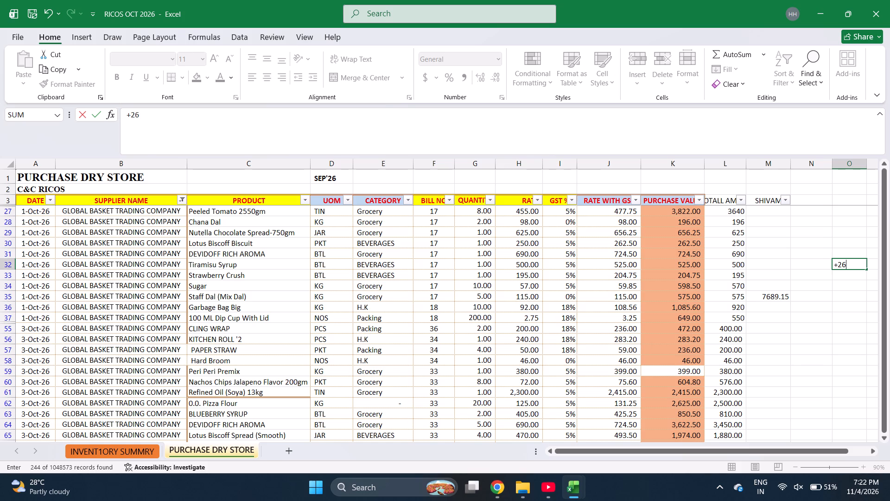
{"action": "type", "text": "97+"}
{"action": "type", "text": "1575"}
{"action": "key", "text": "Return"}
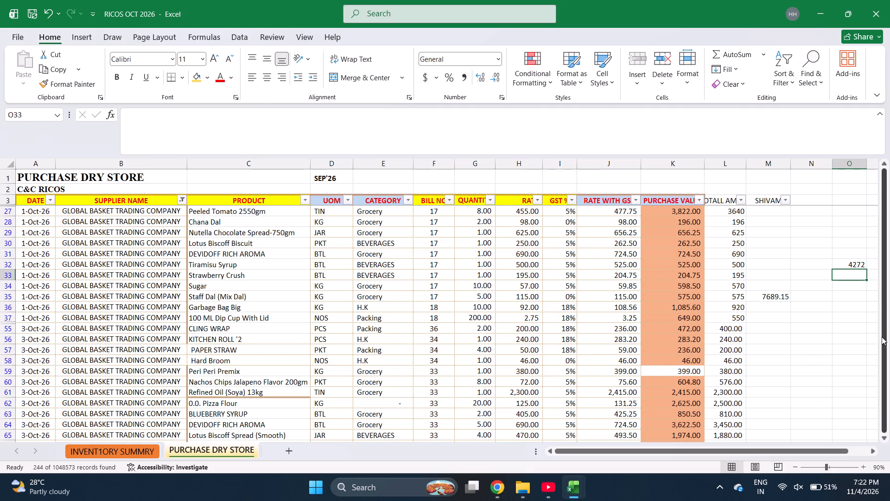
Select cells O30 to O34 around the scratch sum in column O.
{"action": "scroll", "coordinate": [830, 322], "scroll_direction": "left", "scroll_amount": 1}
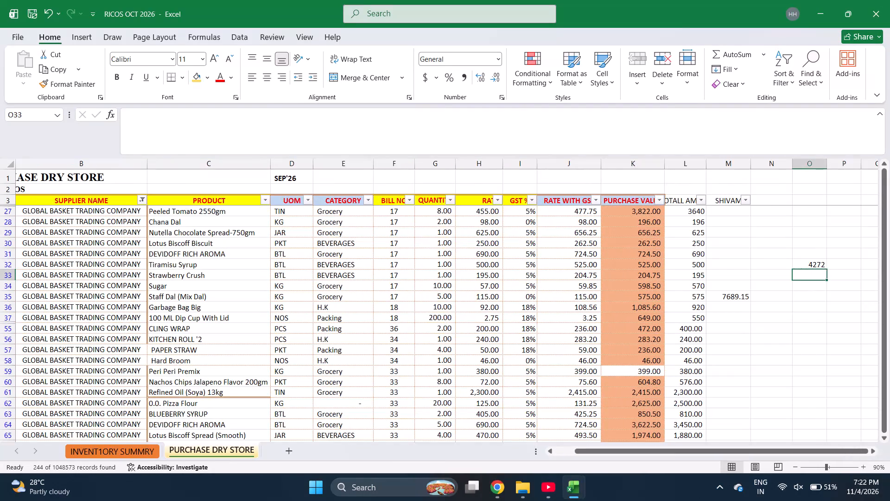
{"action": "left_click_drag", "start_coordinate": [809, 290], "coordinate": [811, 248]}
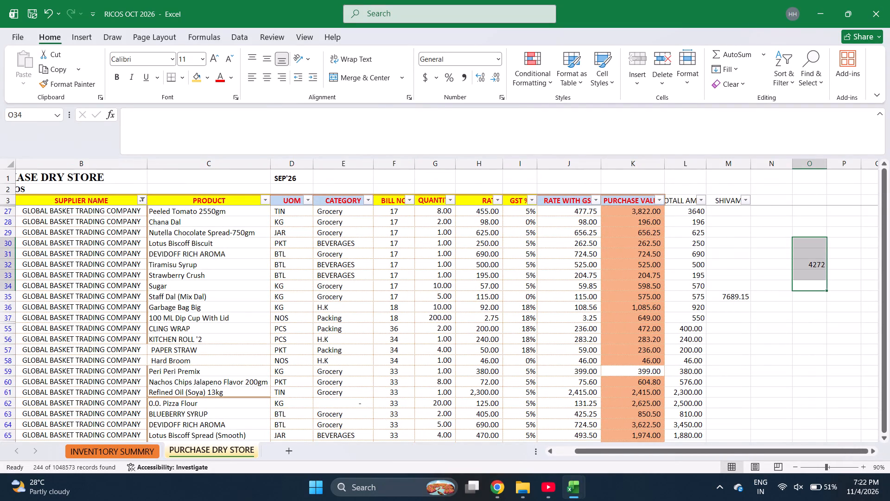
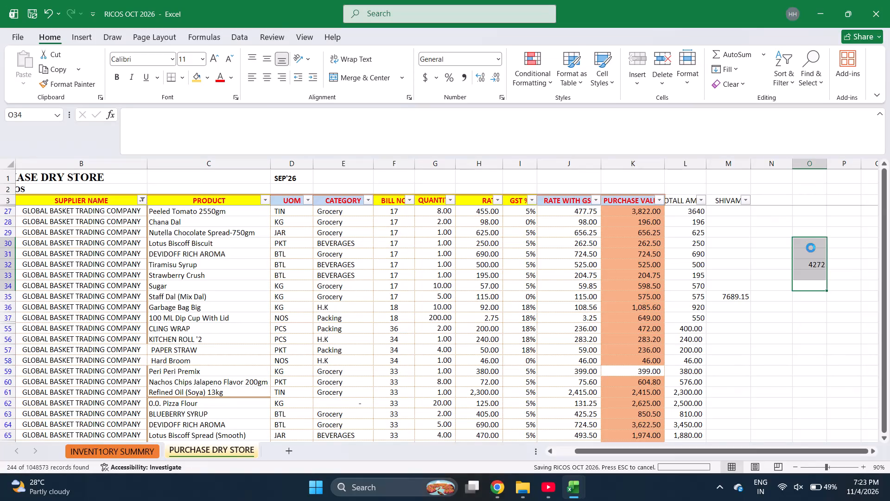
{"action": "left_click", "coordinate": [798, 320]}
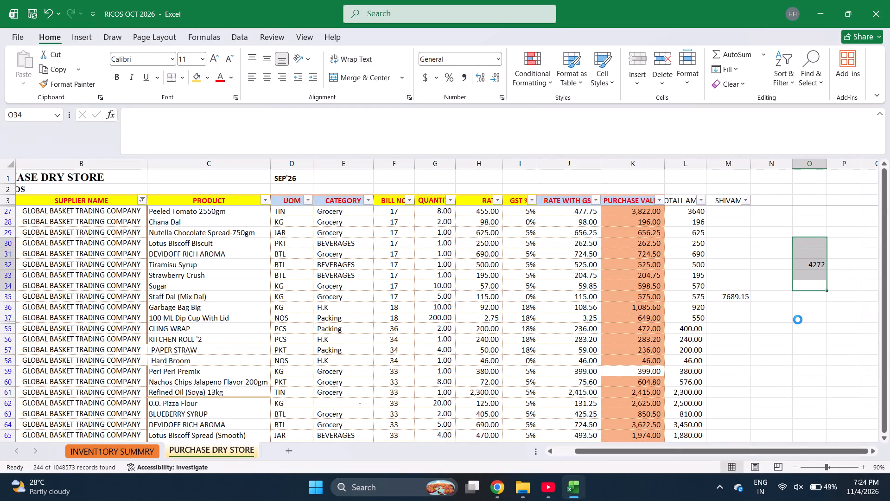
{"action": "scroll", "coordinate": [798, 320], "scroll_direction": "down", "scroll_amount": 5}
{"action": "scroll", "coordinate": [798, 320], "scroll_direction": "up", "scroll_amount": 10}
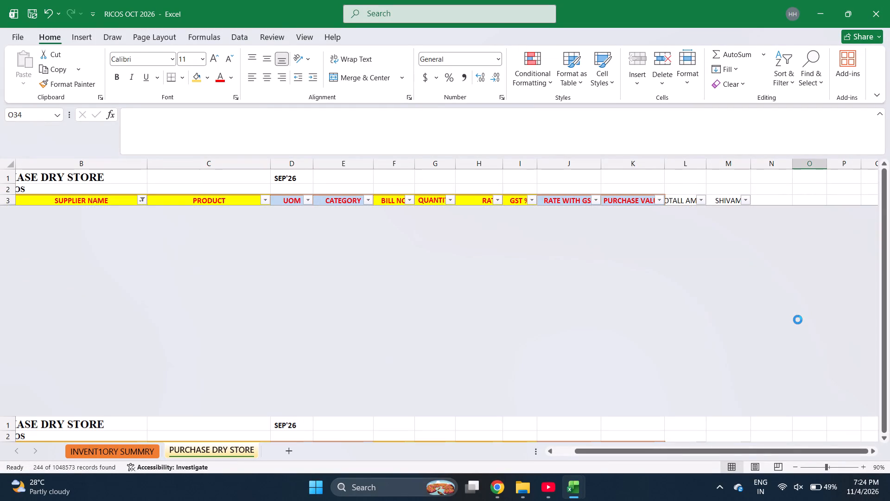
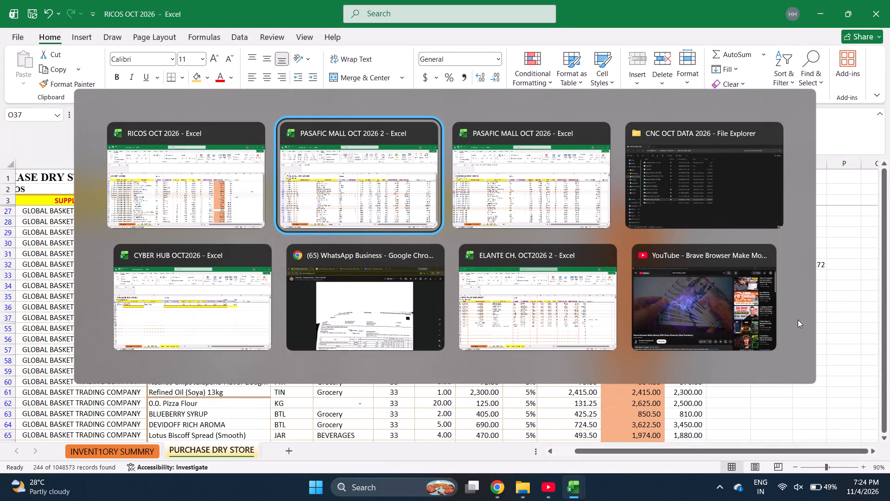
Return to the RICOS OCT 2026 workbook from the open window switcher.
{"action": "key", "text": "alt+Left"}
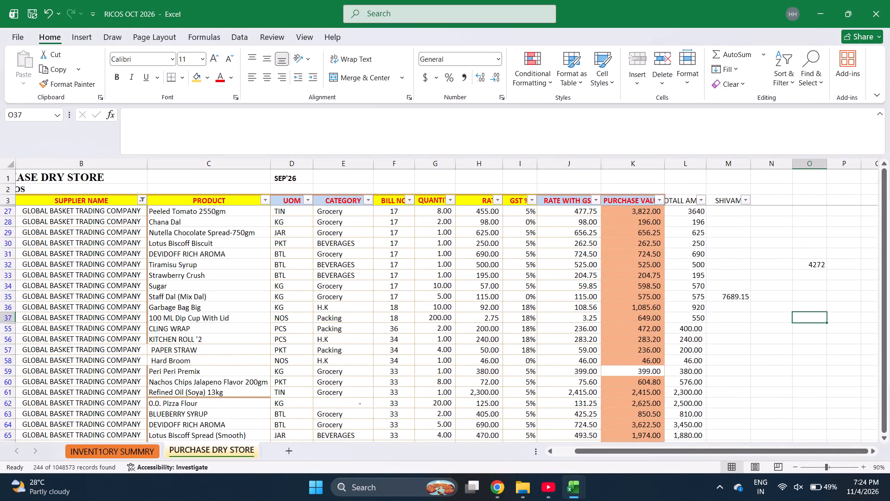
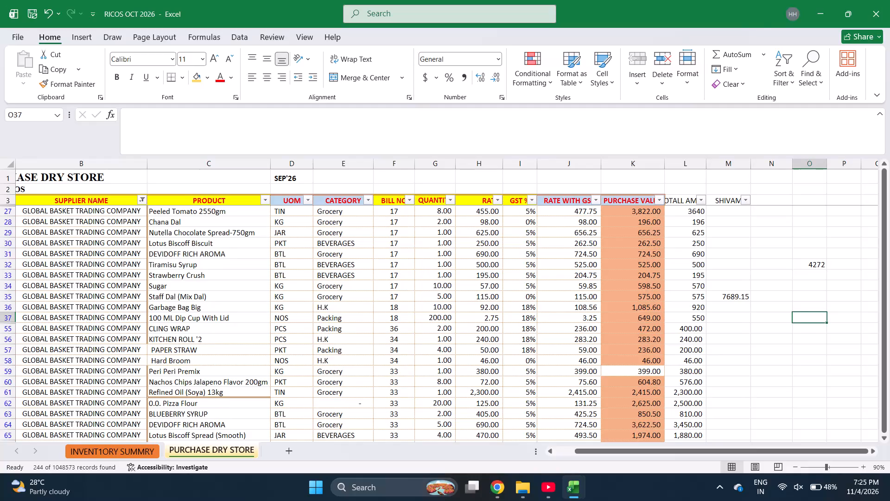
Select cell O32 beside the Tiramisu Syrup row, the standalone figure outside the purchase table.
{"action": "left_click", "coordinate": [814, 265]}
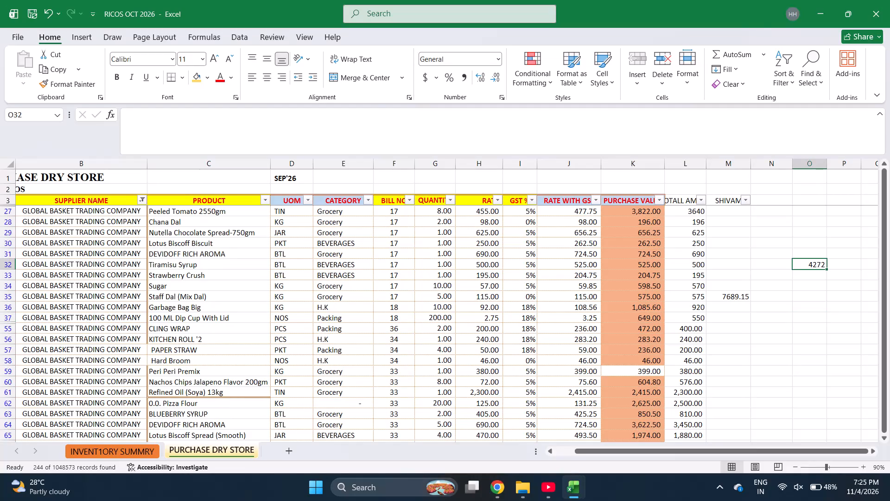
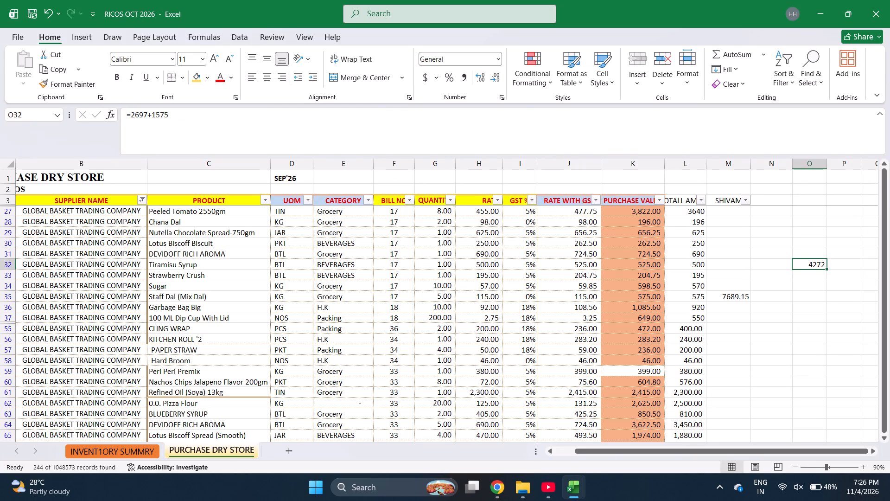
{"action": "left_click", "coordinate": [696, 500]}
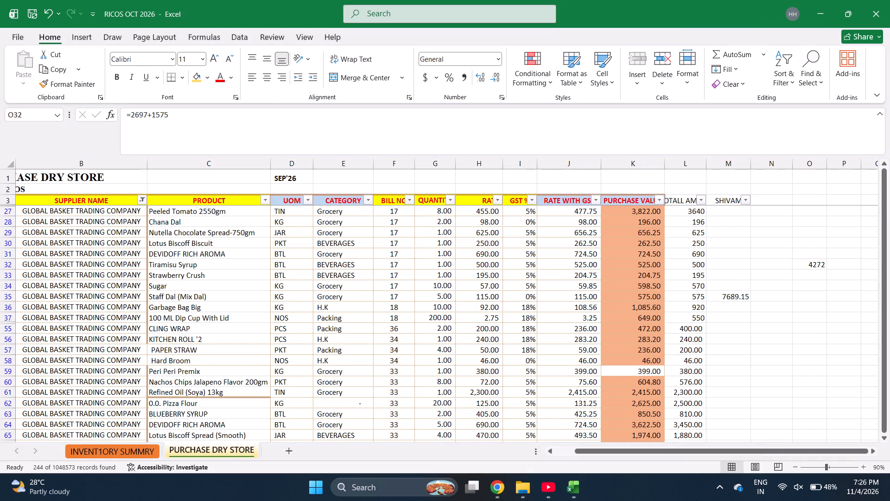